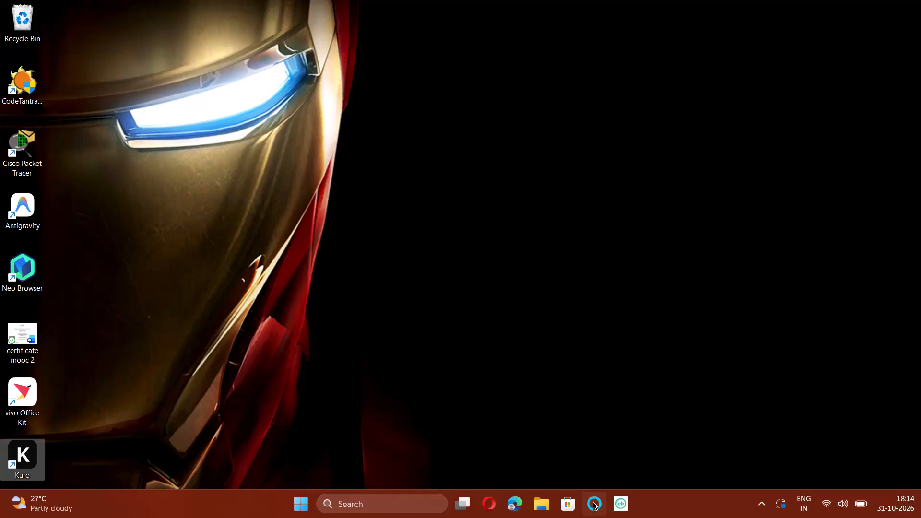
Launch Google Chrome from the recent searches and open it with the blue-avatar user profile.
{"action": "left_click", "coordinate": [344, 513]}
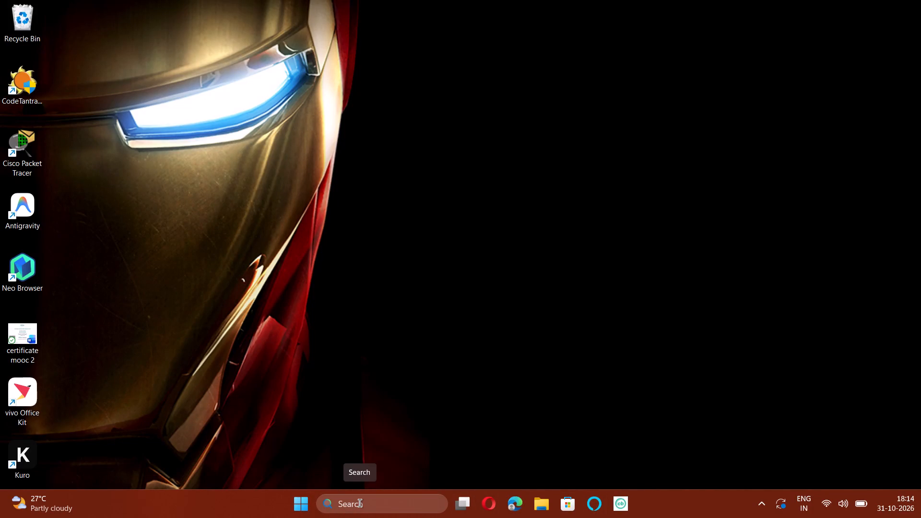
{"action": "left_click", "coordinate": [360, 503]}
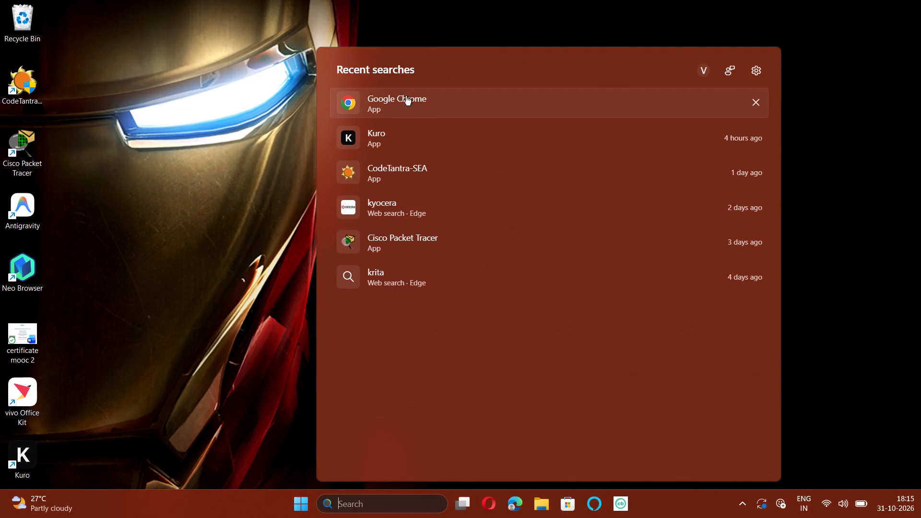
{"action": "double_click", "coordinate": [401, 111]}
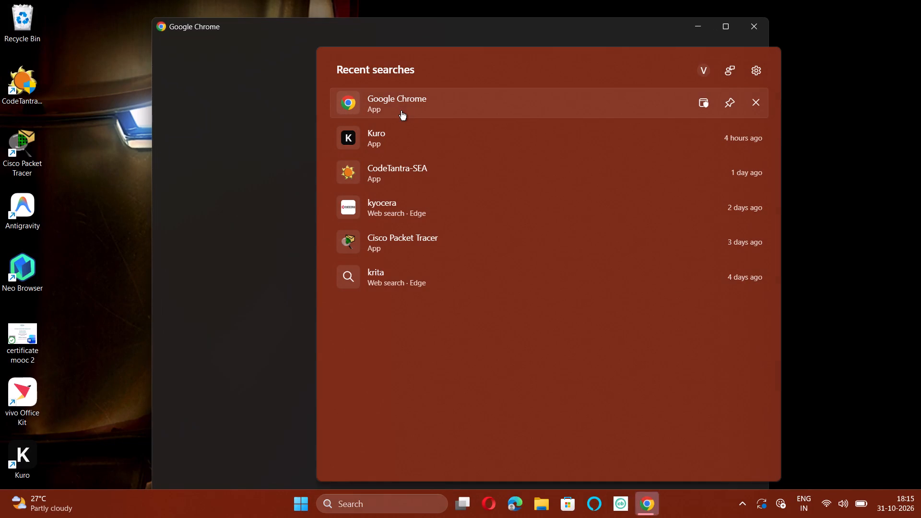
{"action": "left_click", "coordinate": [474, 0]}
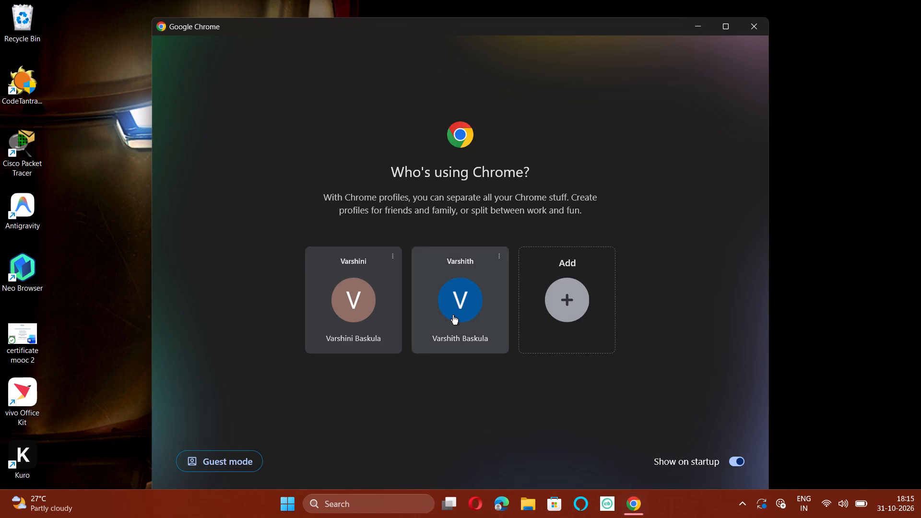
{"action": "left_click", "coordinate": [453, 315]}
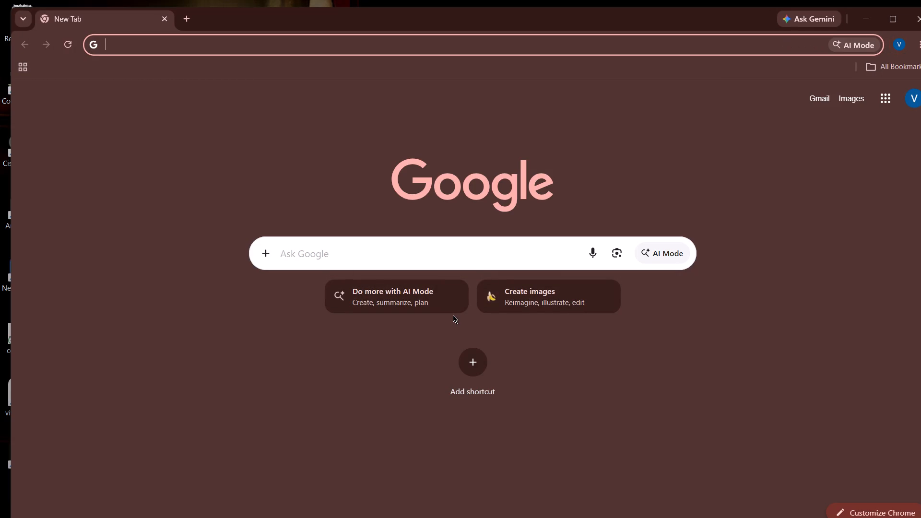
Search for canva, open the Canva India website from the results, and maximize the browser window.
{"action": "left_click", "coordinate": [384, 45]}
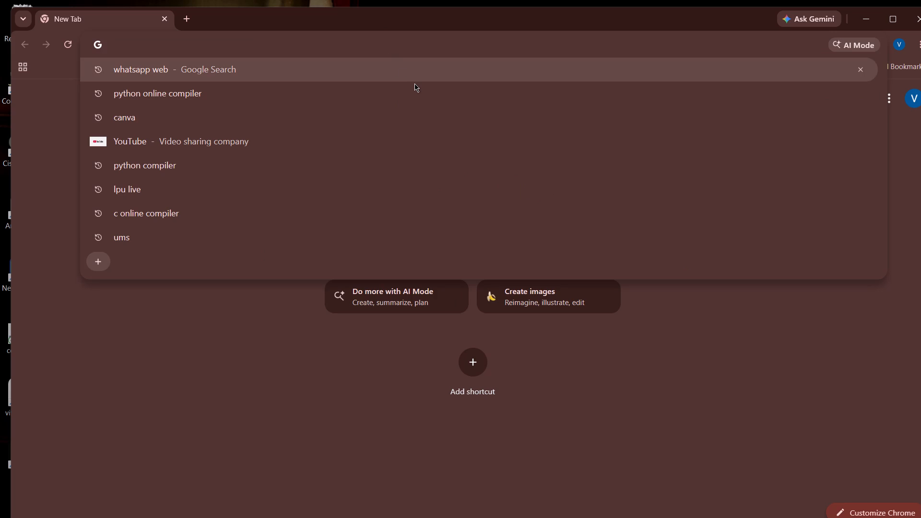
{"action": "left_click", "coordinate": [419, 115]}
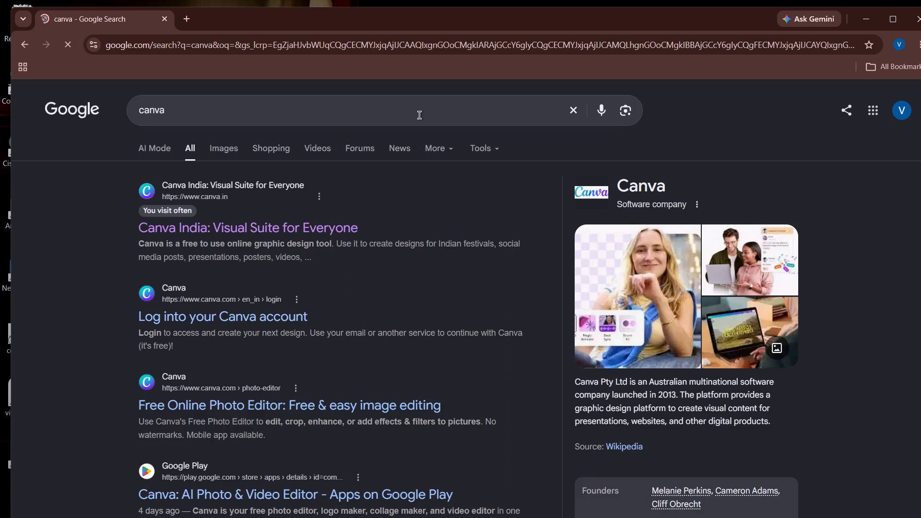
{"action": "left_click", "coordinate": [269, 233]}
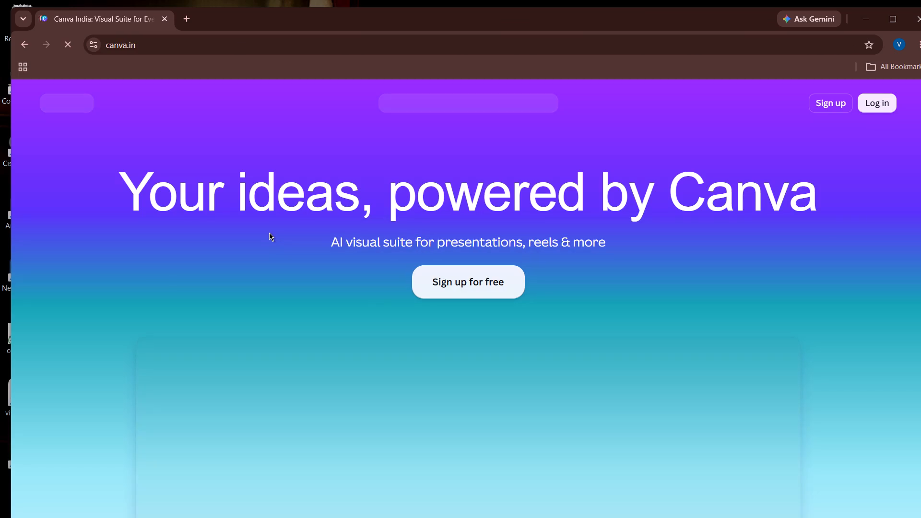
{"action": "left_click", "coordinate": [502, 284]}
{"action": "left_click", "coordinate": [897, 18]}
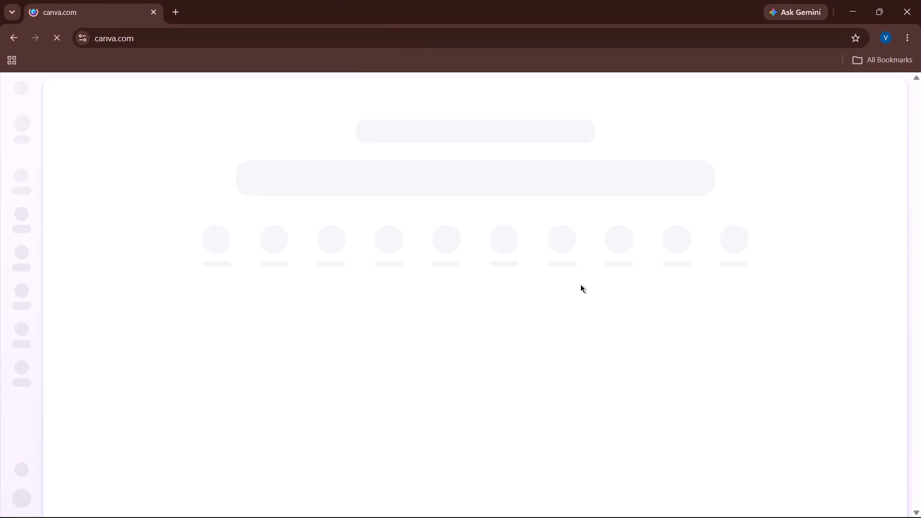
Open the recent design Red and White Modern New Song Youtube Thumbnail for editing.
{"action": "scroll", "coordinate": [580, 284], "scroll_direction": "down", "scroll_amount": 2}
{"action": "scroll", "coordinate": [580, 284], "scroll_direction": "up", "scroll_amount": 2}
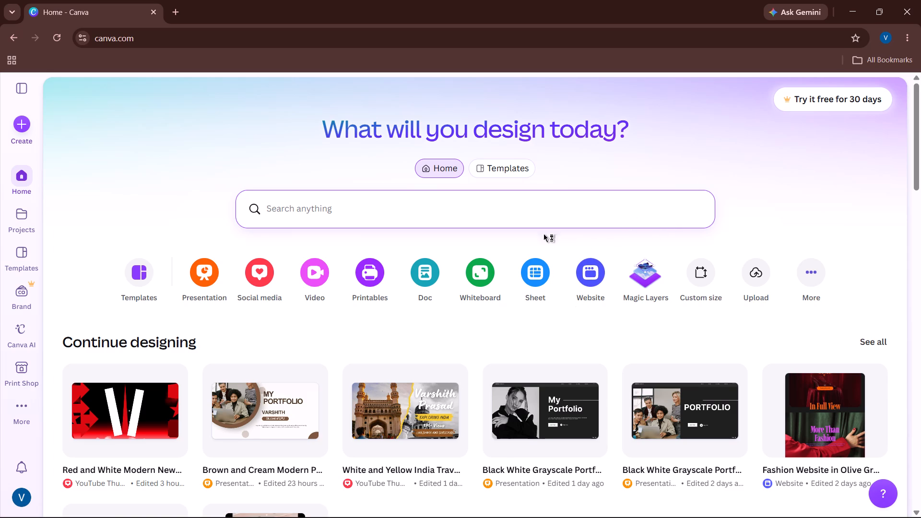
{"action": "double_click", "coordinate": [173, 400]}
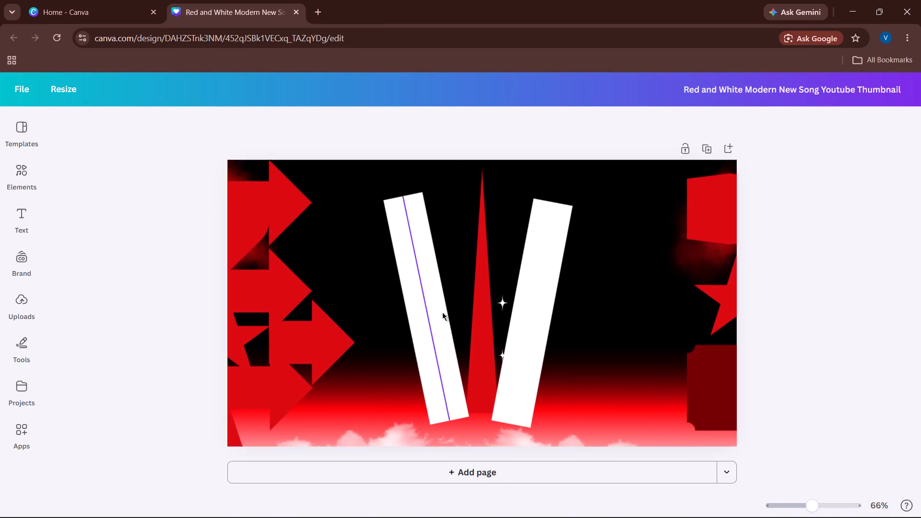
Move the protruding red arrow from the left group to the bottom centre, over the feet of the white bars.
{"action": "left_click_drag", "start_coordinate": [329, 339], "coordinate": [424, 283]}
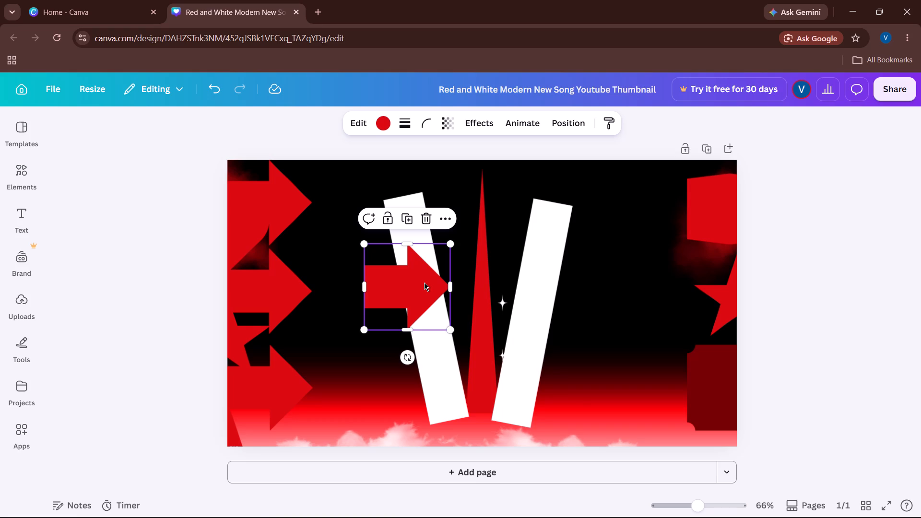
{"action": "left_click_drag", "start_coordinate": [422, 281], "coordinate": [615, 223]}
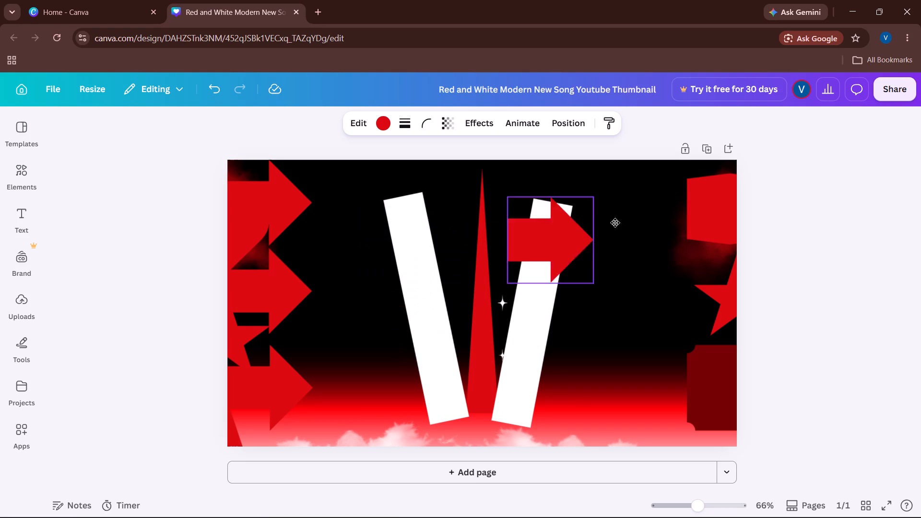
{"action": "left_click_drag", "start_coordinate": [615, 223], "coordinate": [500, 401]}
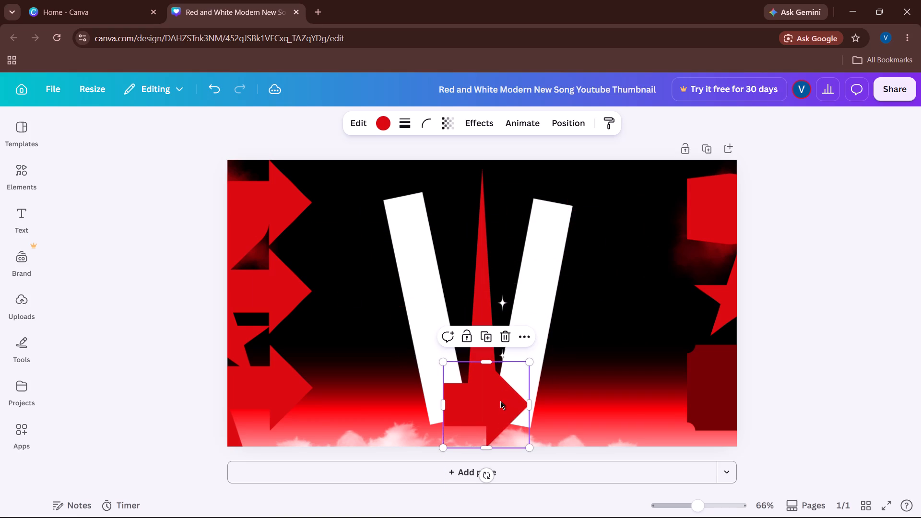
Stretch the bottom-centre red arrow past both page edges to a width of about 1,500, keeping its height.
{"action": "left_click_drag", "start_coordinate": [446, 405], "coordinate": [393, 423]}
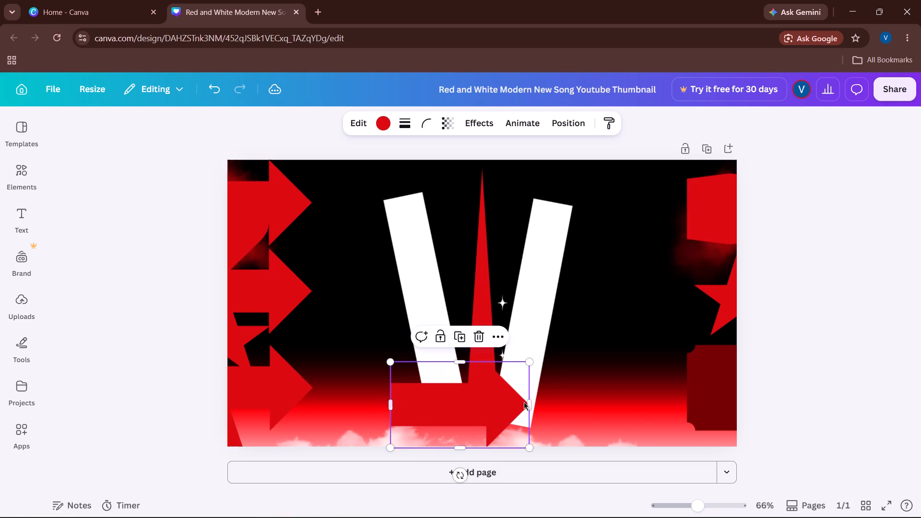
{"action": "left_click_drag", "start_coordinate": [530, 405], "coordinate": [813, 377]}
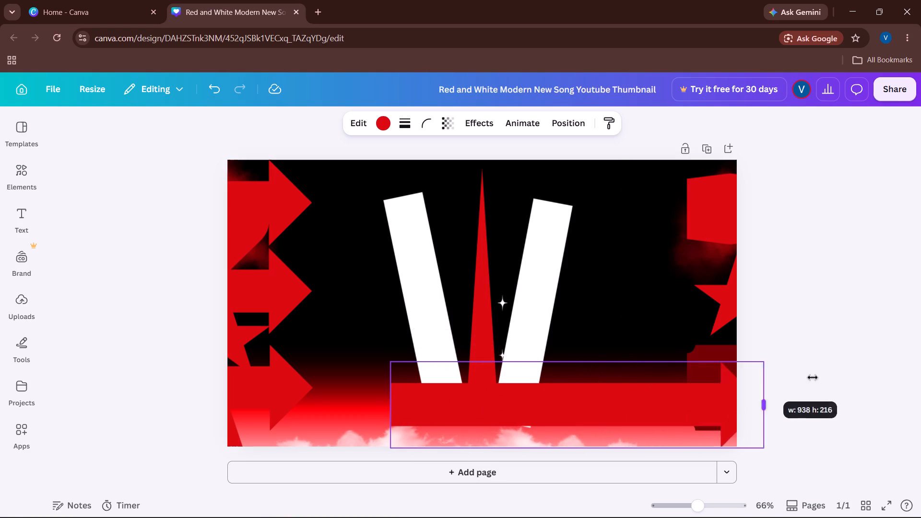
{"action": "left_click_drag", "start_coordinate": [813, 377], "coordinate": [793, 371]}
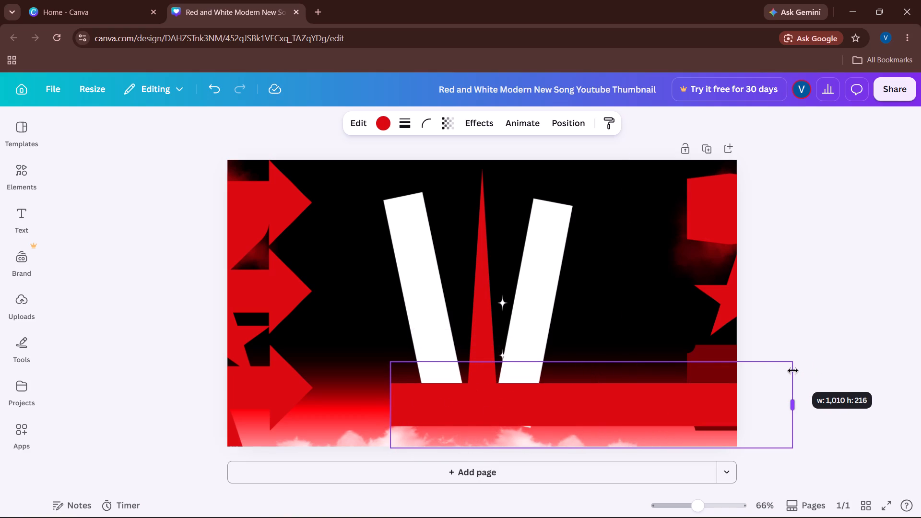
{"action": "left_click_drag", "start_coordinate": [793, 371], "coordinate": [788, 365]}
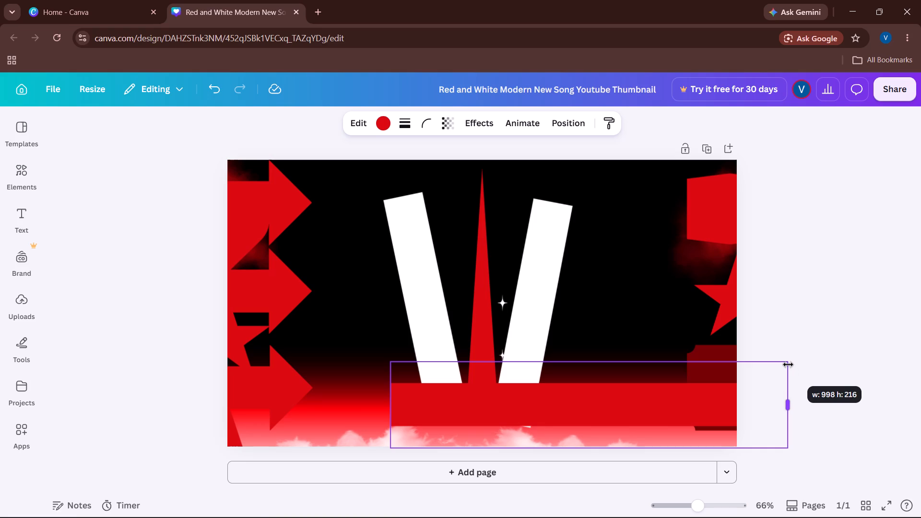
{"action": "left_click_drag", "start_coordinate": [788, 365], "coordinate": [792, 363]}
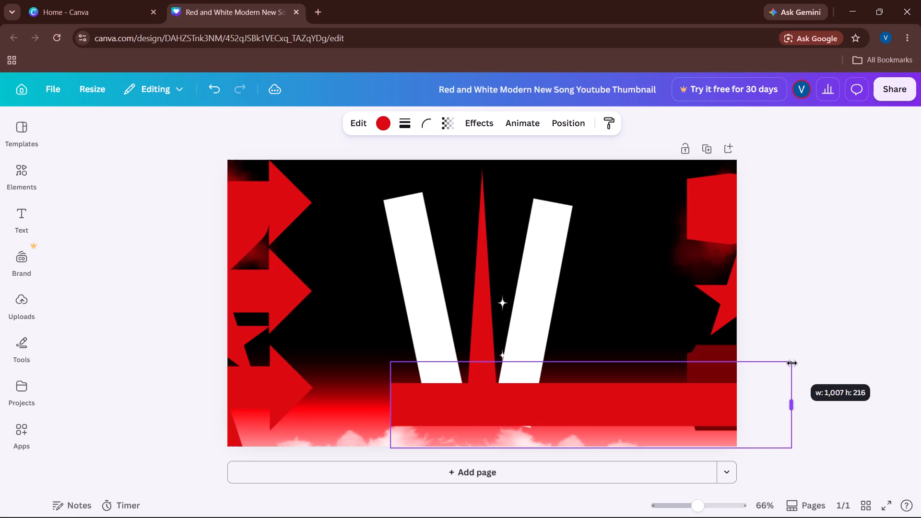
{"action": "left_click_drag", "start_coordinate": [792, 363], "coordinate": [791, 366]}
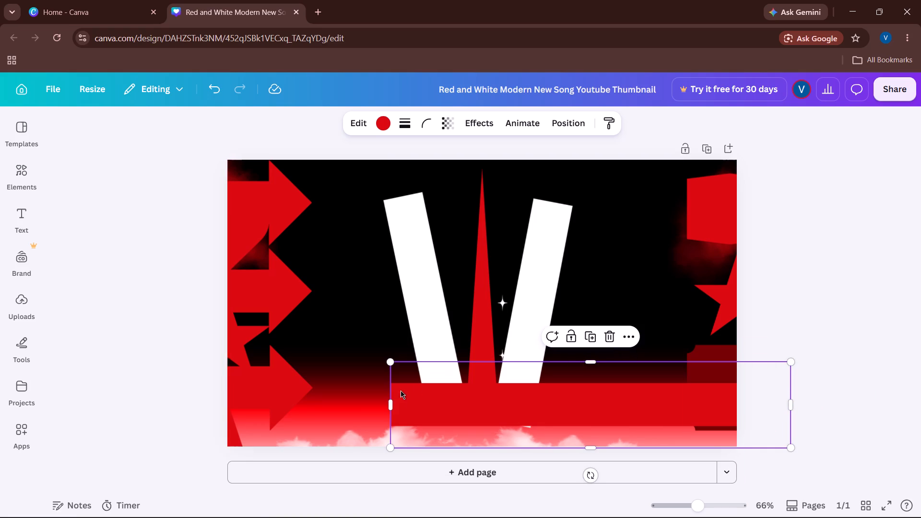
{"action": "left_click_drag", "start_coordinate": [392, 404], "coordinate": [191, 412]}
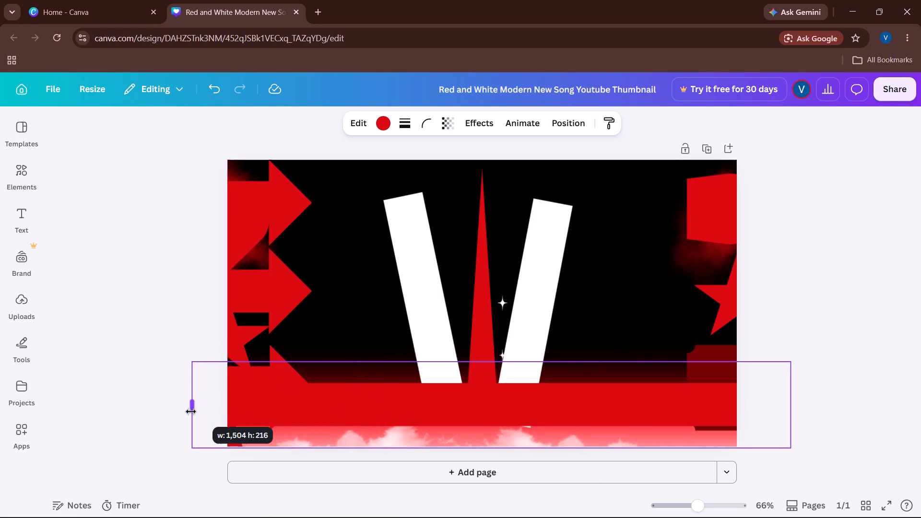
{"action": "left_click_drag", "start_coordinate": [191, 412], "coordinate": [195, 423]}
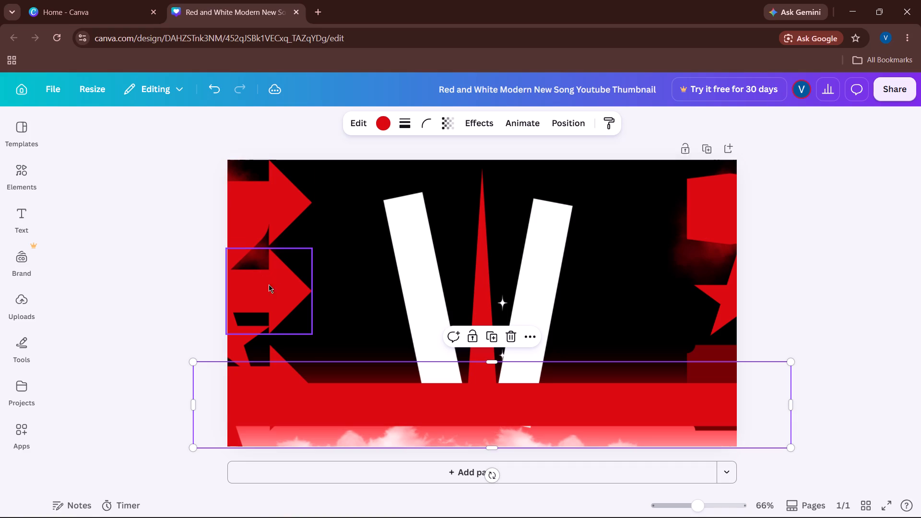
Stretch the middle arrow on the page's left side horizontally until it extends past the right page edge.
{"action": "left_click", "coordinate": [302, 287]}
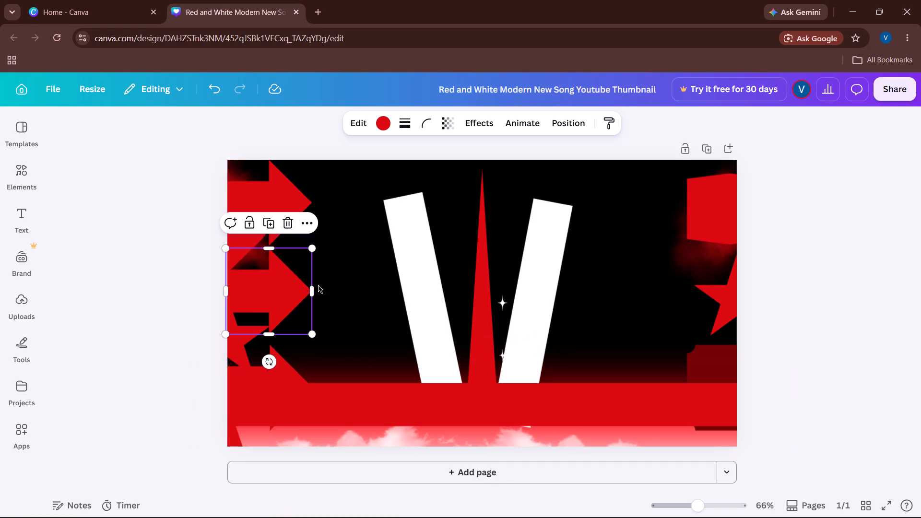
{"action": "left_click_drag", "start_coordinate": [311, 286], "coordinate": [515, 306]}
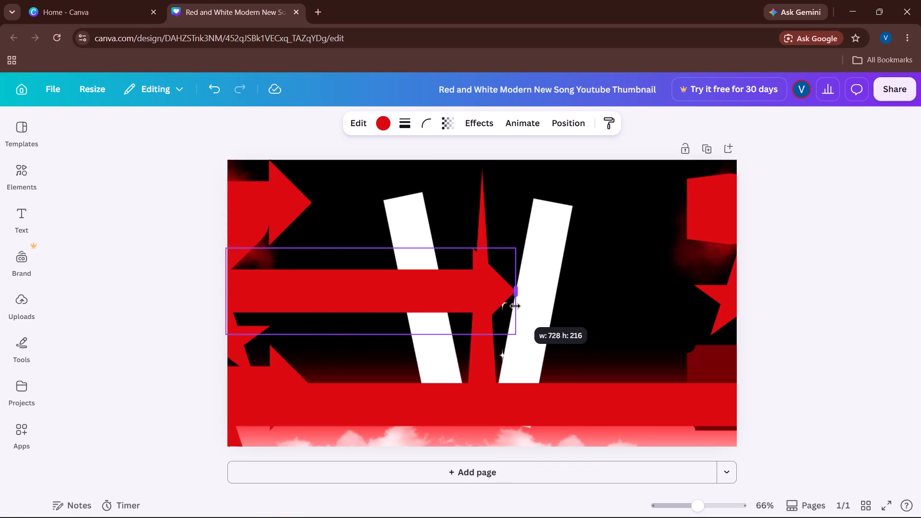
{"action": "left_click_drag", "start_coordinate": [515, 306], "coordinate": [515, 306]}
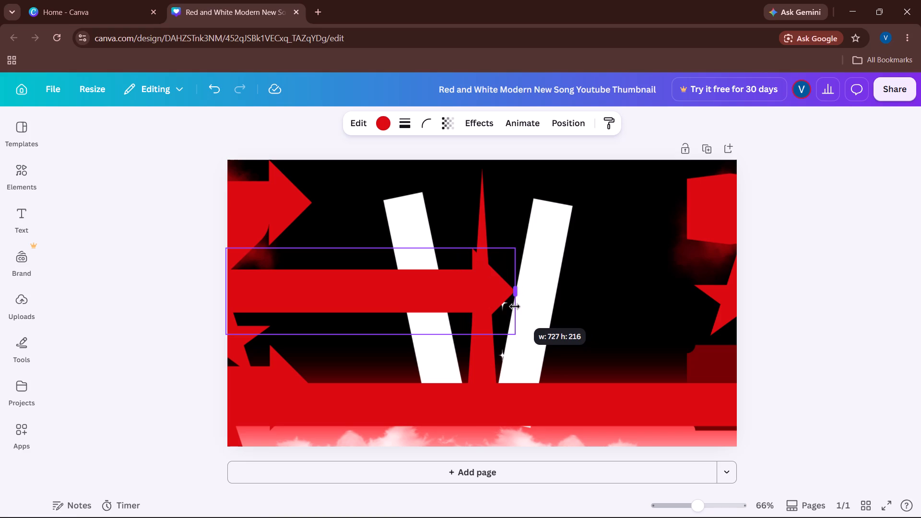
{"action": "left_click_drag", "start_coordinate": [515, 306], "coordinate": [817, 385]}
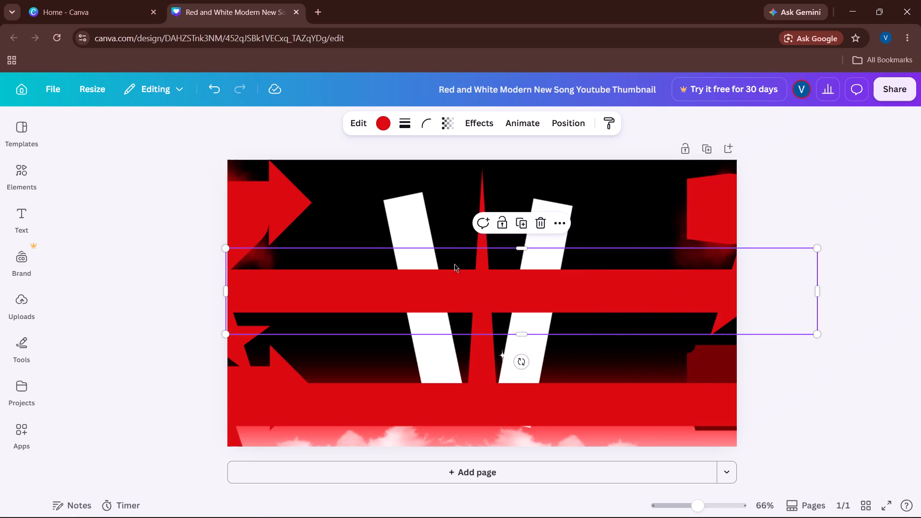
Stretch the top-left red arrow horizontally across the page until its head lies beyond the right page edge.
{"action": "left_click", "coordinate": [272, 199]}
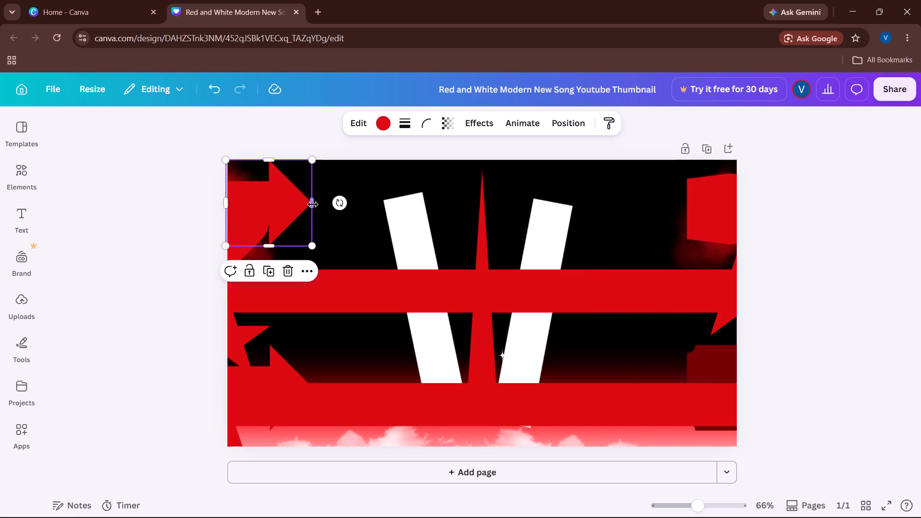
{"action": "left_click_drag", "start_coordinate": [311, 205], "coordinate": [840, 259]}
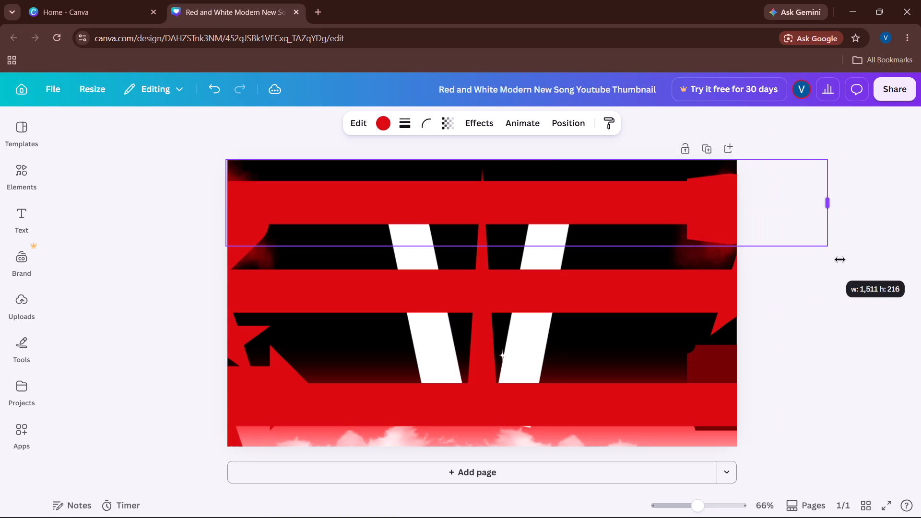
{"action": "left_click_drag", "start_coordinate": [840, 259], "coordinate": [869, 258]}
Extend the middle red arrow further beyond the right page edge, past the end of the top arrow.
{"action": "left_click", "coordinate": [701, 302]}
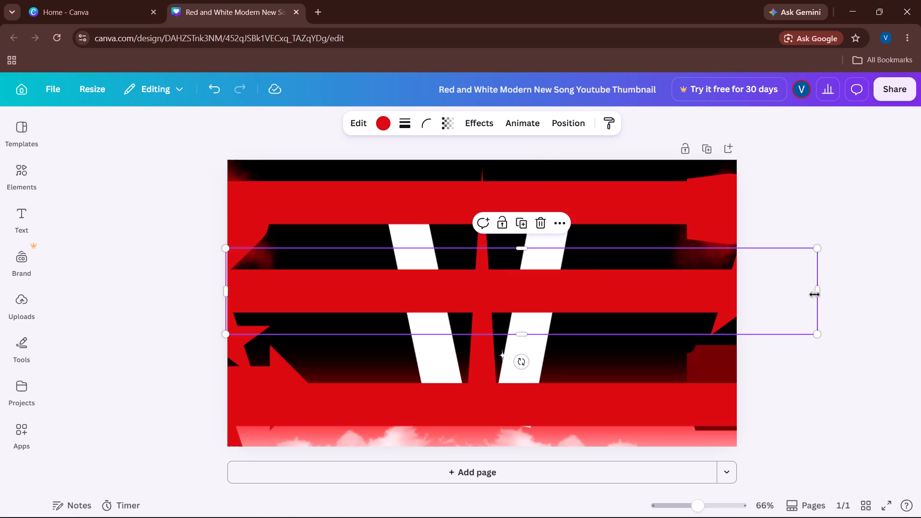
{"action": "left_click_drag", "start_coordinate": [816, 286], "coordinate": [899, 288]}
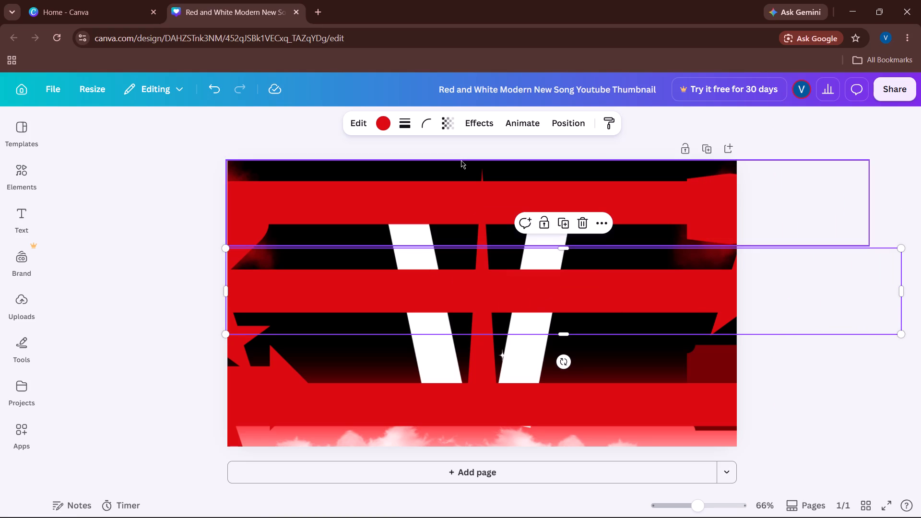
{"action": "left_click", "coordinate": [440, 165]}
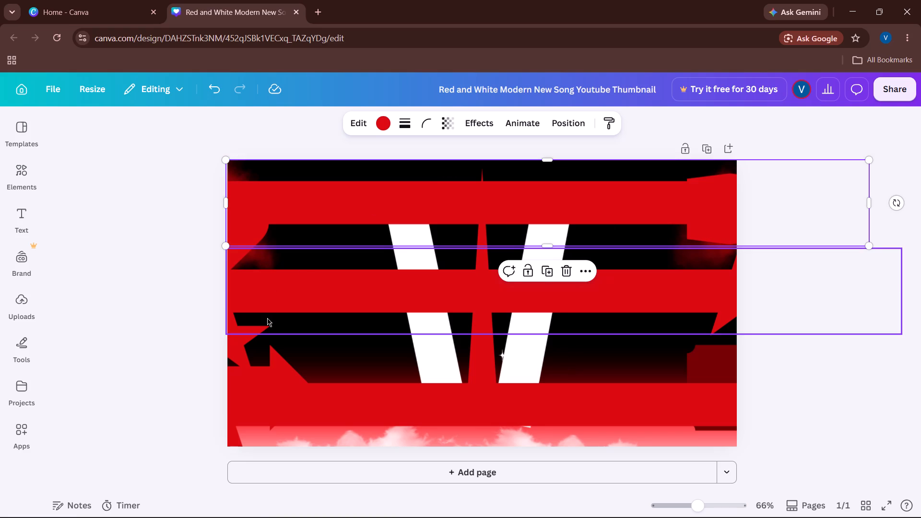
Stretch the small red star at the page's left edge horizontally to roughly twice its width, keeping its height.
{"action": "left_click", "coordinate": [242, 341]}
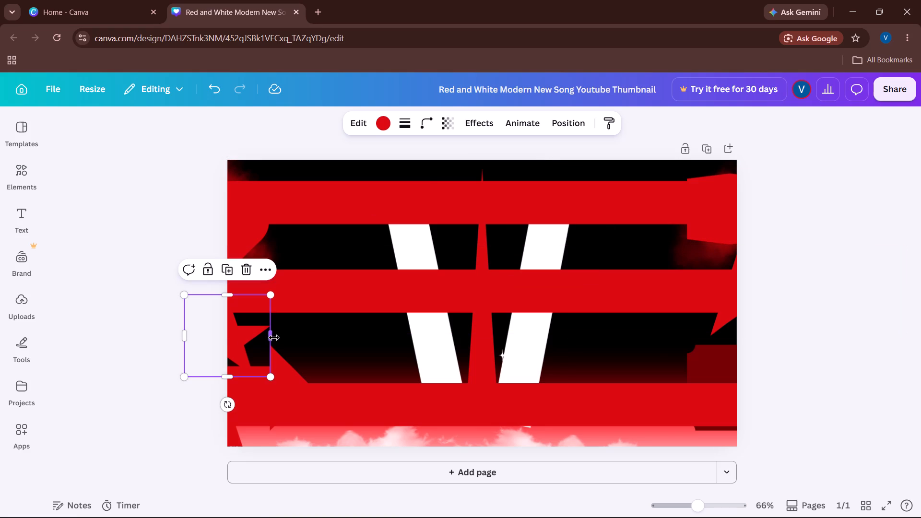
{"action": "left_click_drag", "start_coordinate": [274, 338], "coordinate": [393, 509]}
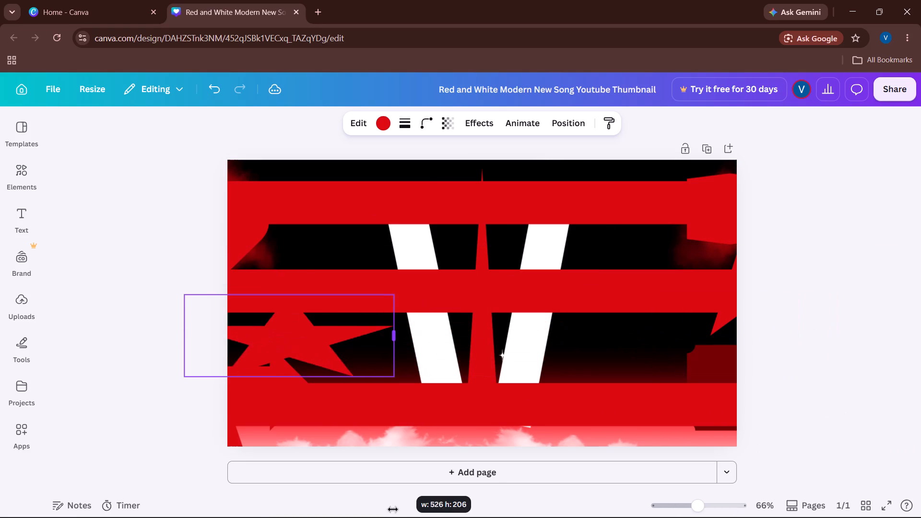
{"action": "left_click_drag", "start_coordinate": [393, 509], "coordinate": [376, 508]}
Move the widened star to the page's horizontal centre, over the gap between the top and middle red arrows.
{"action": "left_click_drag", "start_coordinate": [305, 337], "coordinate": [349, 339]}
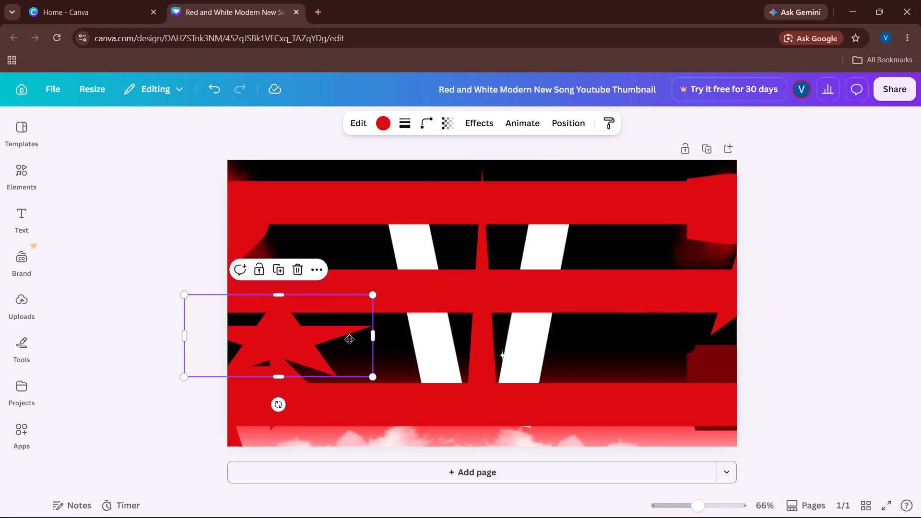
{"action": "left_click_drag", "start_coordinate": [349, 339], "coordinate": [508, 257]}
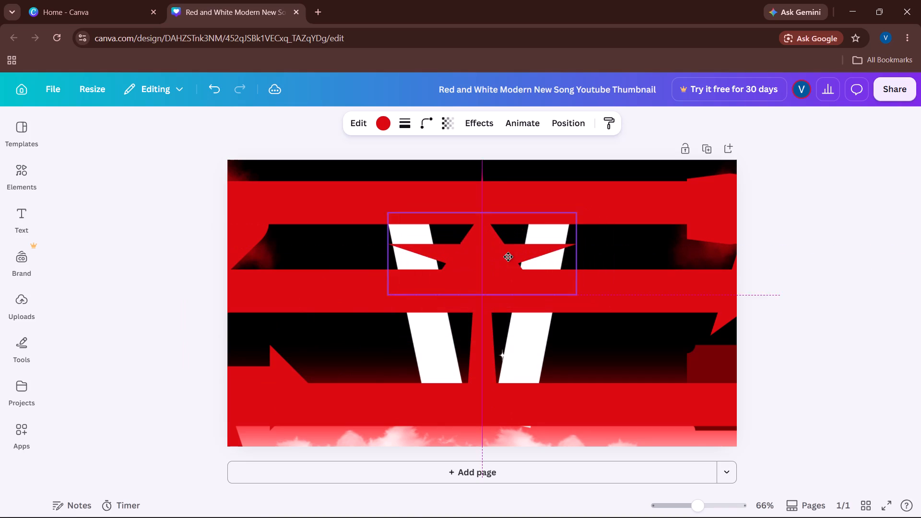
{"action": "left_click_drag", "start_coordinate": [508, 257], "coordinate": [512, 251]}
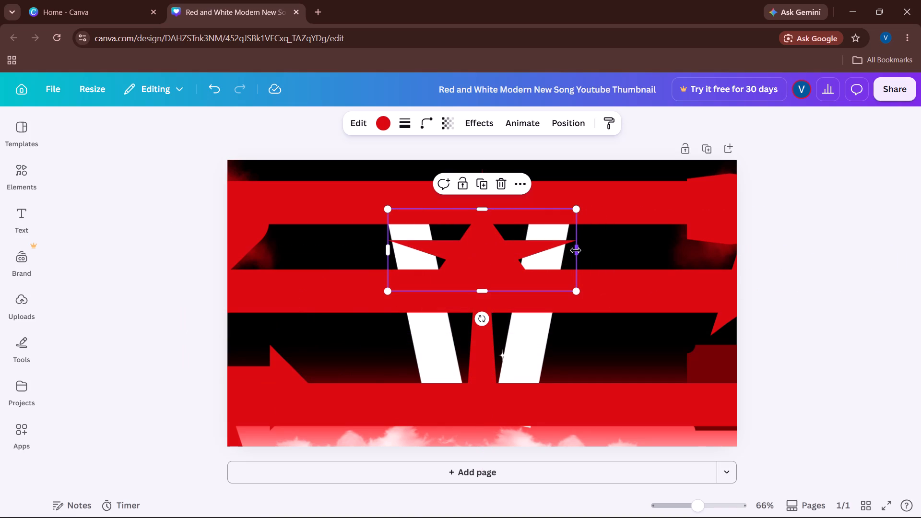
Stretch the centred star horizontally in both directions until its box extends past the left and right page edges.
{"action": "left_click_drag", "start_coordinate": [575, 250], "coordinate": [785, 209]}
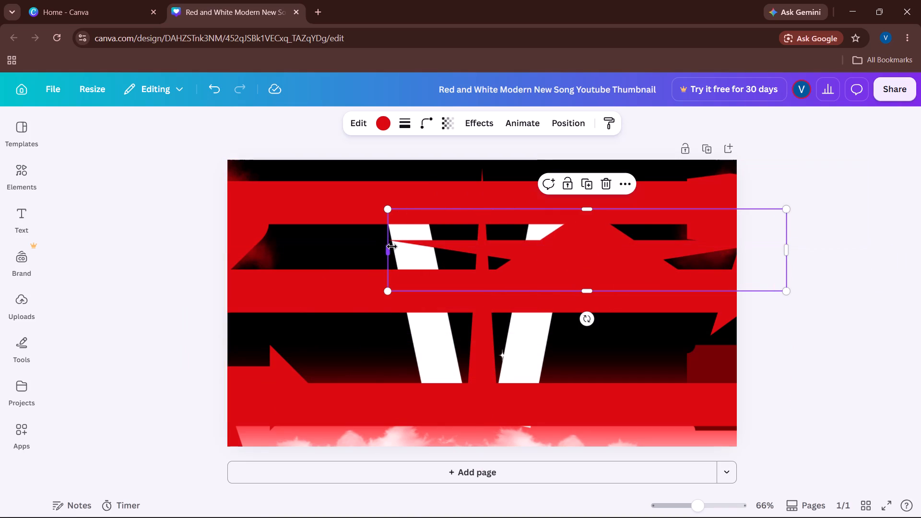
{"action": "left_click_drag", "start_coordinate": [393, 251], "coordinate": [387, 250]}
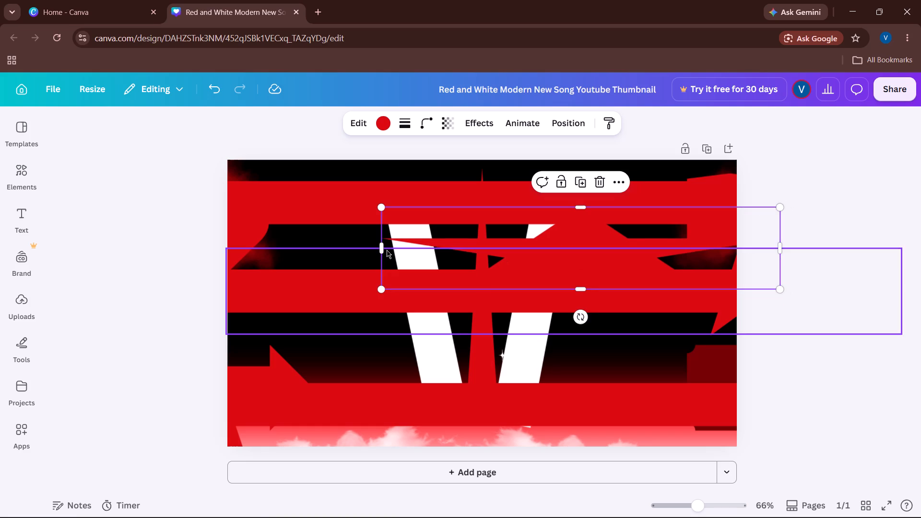
{"action": "left_click_drag", "start_coordinate": [381, 247], "coordinate": [181, 267]}
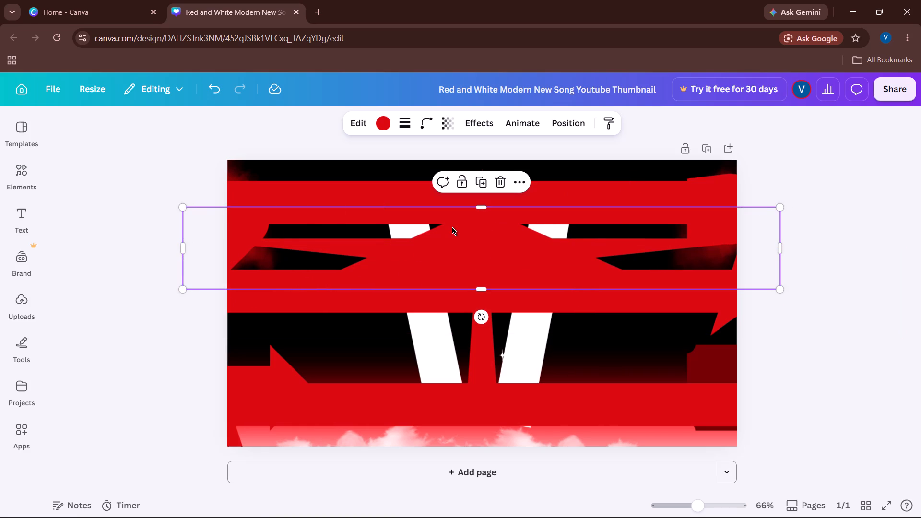
Try the stretched star at different heights, then place it between the top and middle arrows, slightly left of the page's centre.
{"action": "left_click_drag", "start_coordinate": [452, 227], "coordinate": [456, 314]}
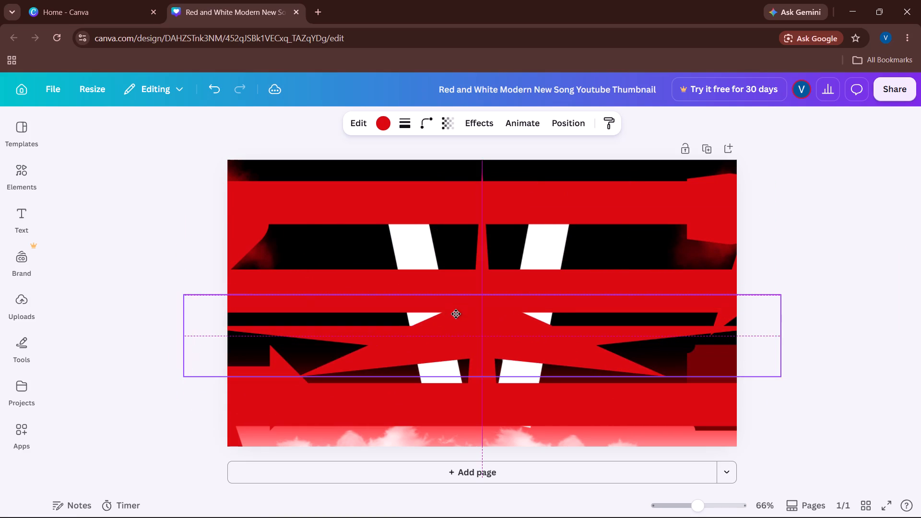
{"action": "left_click_drag", "start_coordinate": [456, 314], "coordinate": [527, 153]}
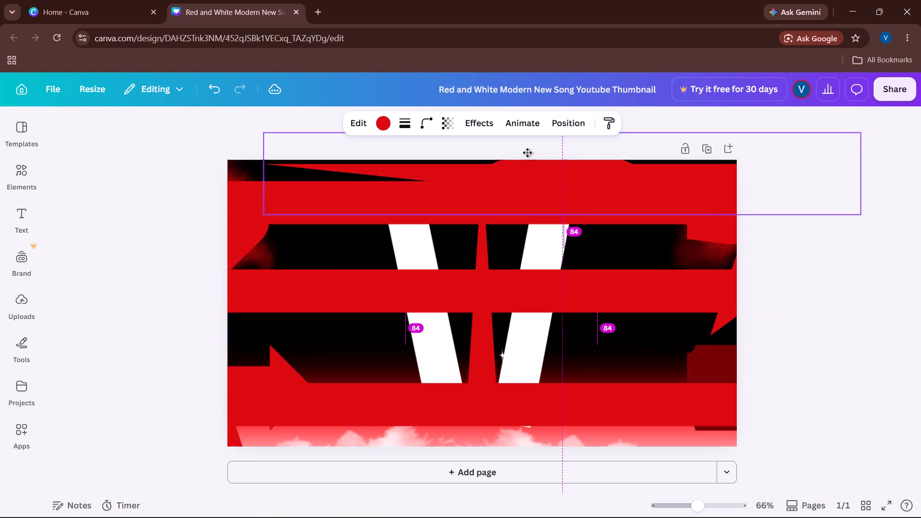
{"action": "left_click_drag", "start_coordinate": [527, 153], "coordinate": [491, 142]}
{"action": "left_click_drag", "start_coordinate": [514, 189], "coordinate": [533, 309]}
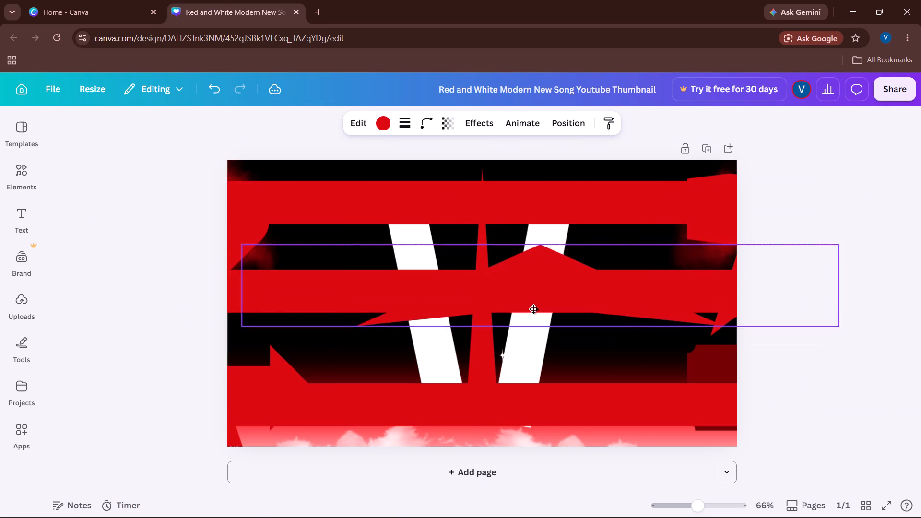
{"action": "left_click_drag", "start_coordinate": [533, 309], "coordinate": [579, 173]}
{"action": "scroll", "coordinate": [565, 225], "scroll_direction": "left", "scroll_amount": 1}
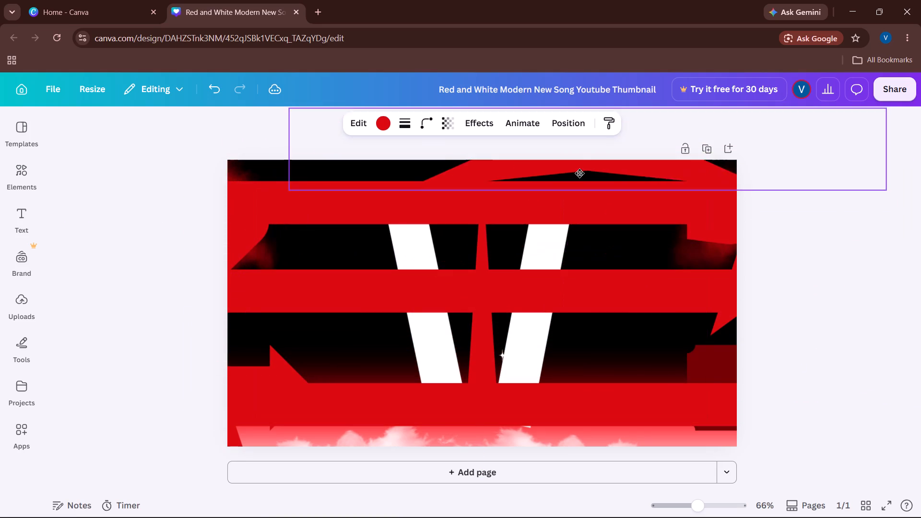
{"action": "scroll", "coordinate": [579, 173], "scroll_direction": "left", "scroll_amount": 1}
{"action": "left_click_drag", "start_coordinate": [579, 173], "coordinate": [445, 384]}
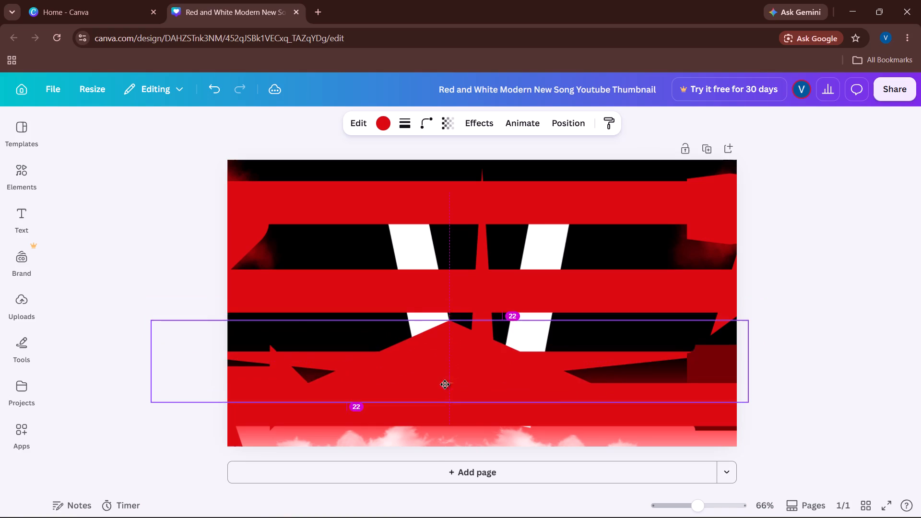
{"action": "left_click_drag", "start_coordinate": [445, 384], "coordinate": [445, 372]}
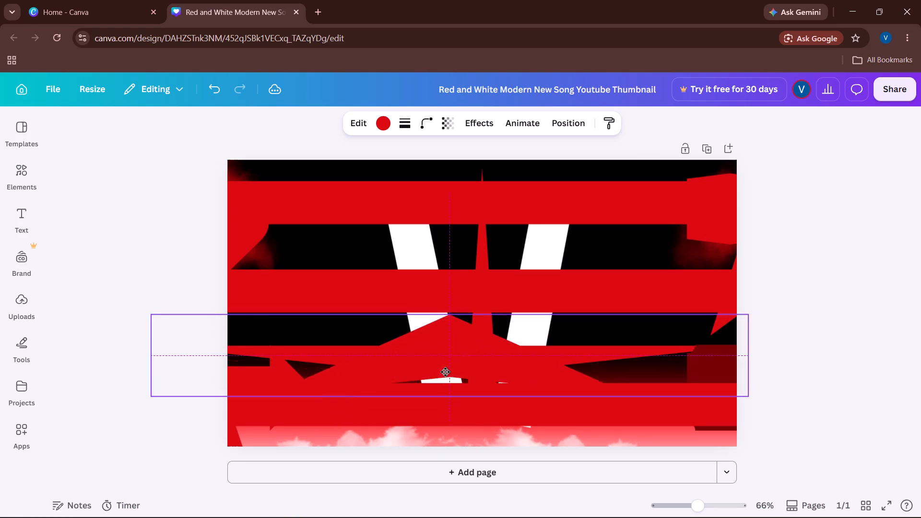
{"action": "left_click_drag", "start_coordinate": [445, 372], "coordinate": [489, 270]}
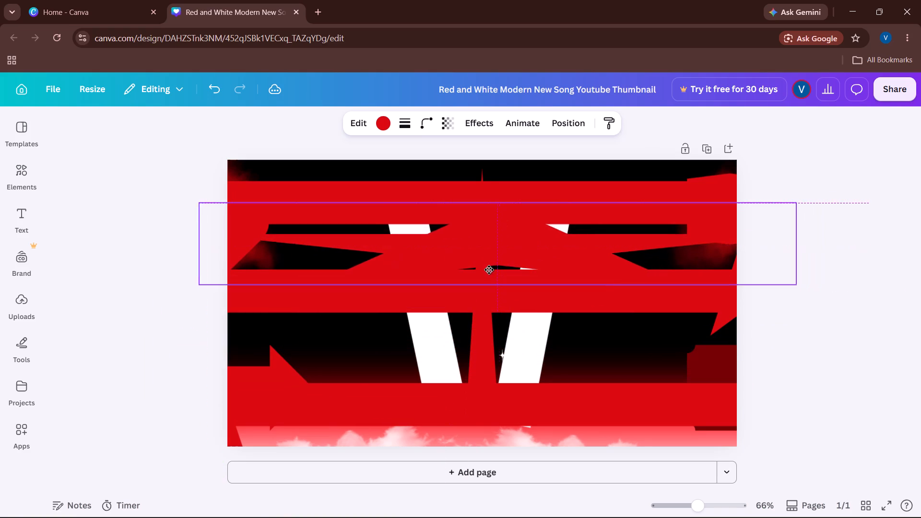
{"action": "left_click_drag", "start_coordinate": [489, 270], "coordinate": [455, 271]}
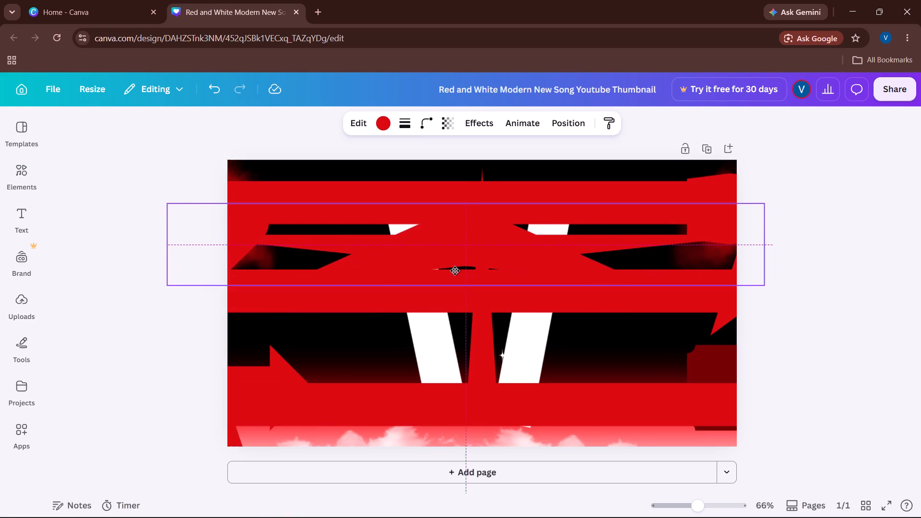
{"action": "left_click_drag", "start_coordinate": [455, 271], "coordinate": [455, 269]}
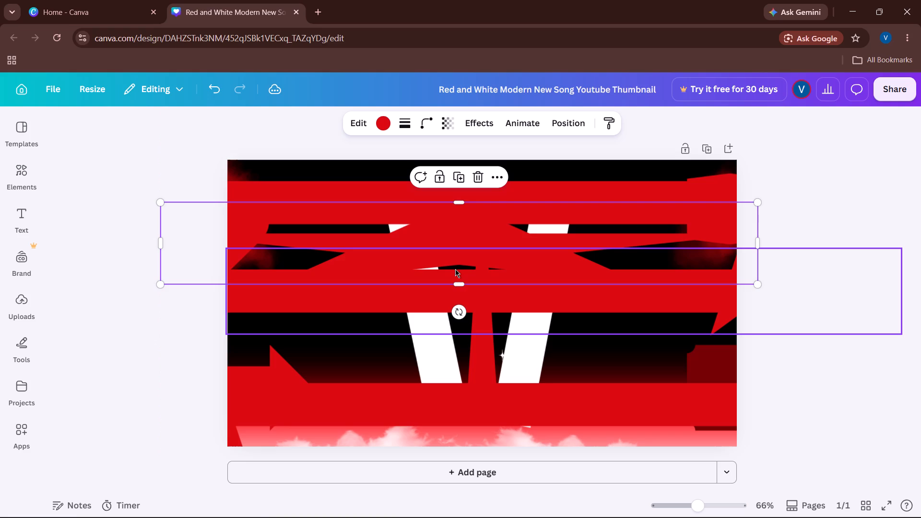
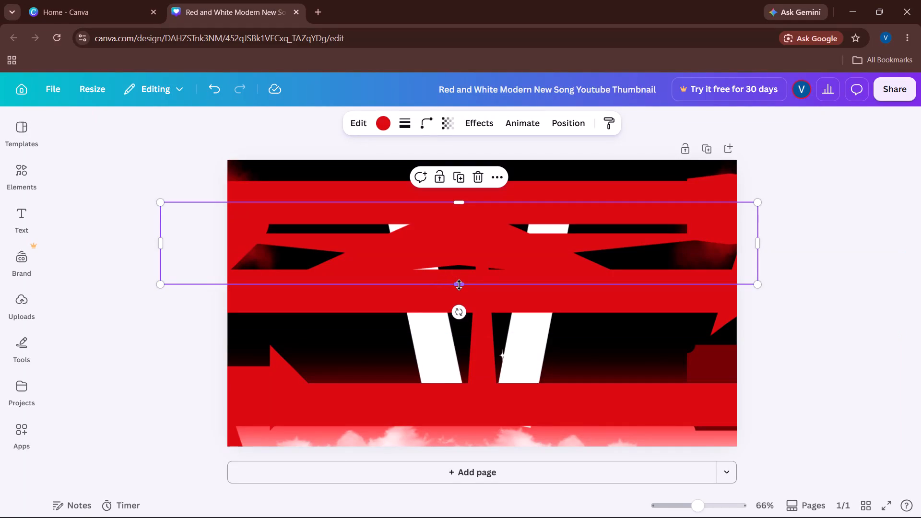
Stretch the centred star vertically in both directions, with its bottom over the bottom arrow and its top beyond the page's upper edge.
{"action": "left_click_drag", "start_coordinate": [459, 285], "coordinate": [432, 426]}
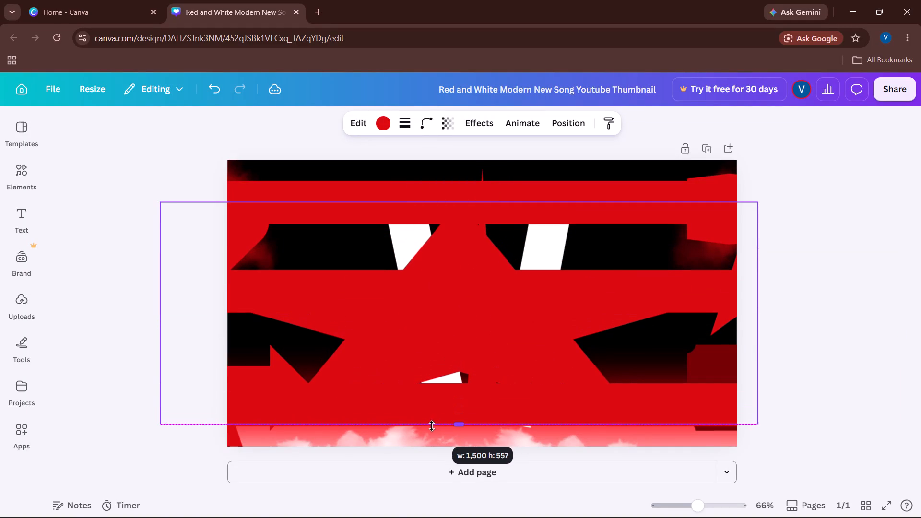
{"action": "left_click_drag", "start_coordinate": [432, 426], "coordinate": [423, 412]}
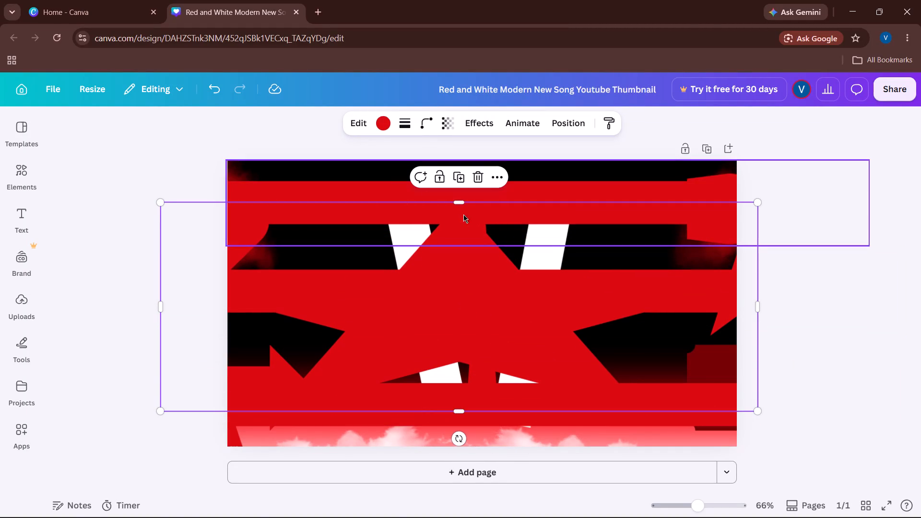
{"action": "left_click", "coordinate": [412, 281]}
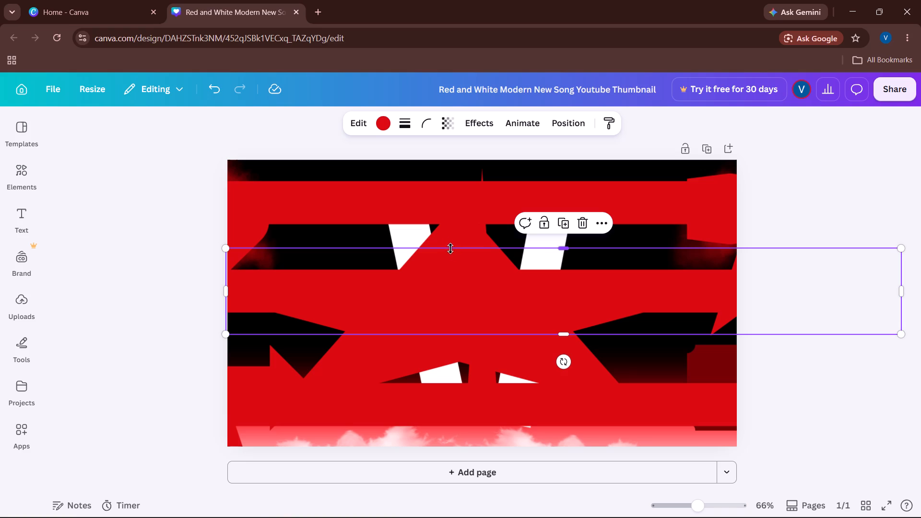
{"action": "left_click", "coordinate": [461, 259]}
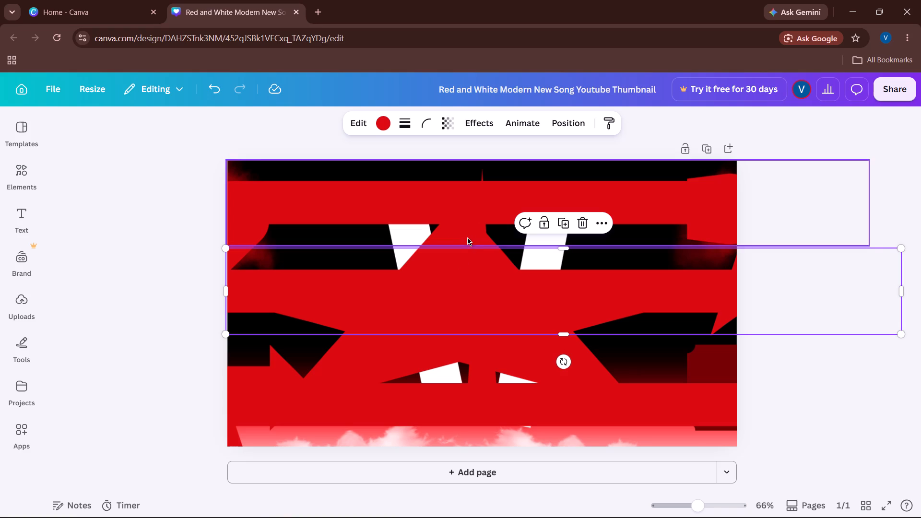
{"action": "left_click", "coordinate": [452, 286]}
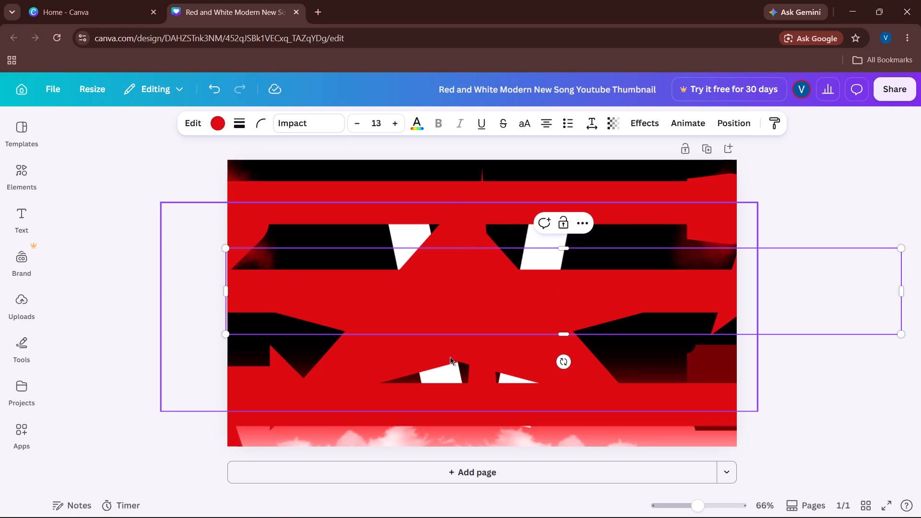
{"action": "left_click", "coordinate": [450, 357]}
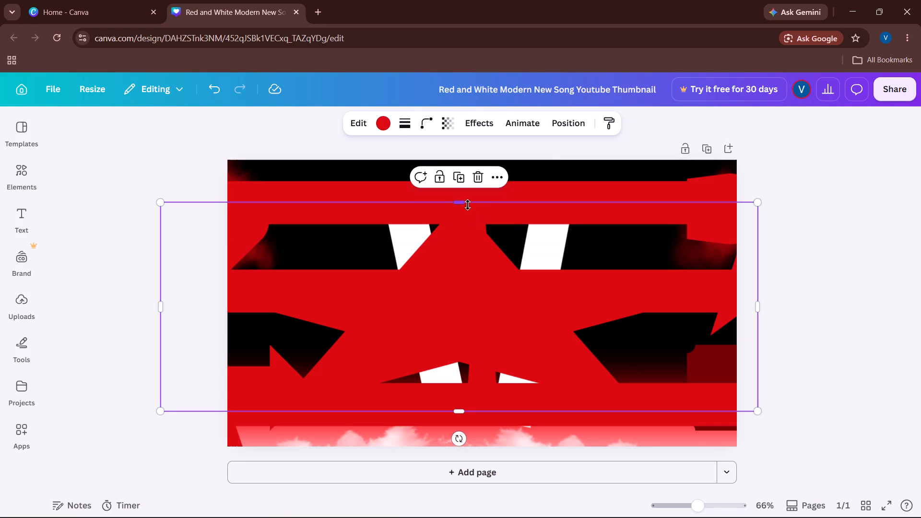
{"action": "left_click_drag", "start_coordinate": [465, 204], "coordinate": [572, 50]}
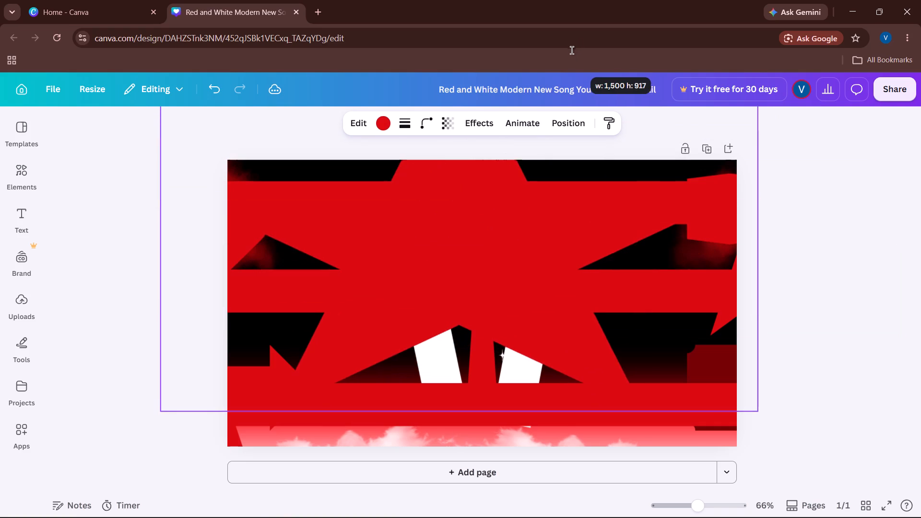
{"action": "left_click_drag", "start_coordinate": [572, 50], "coordinate": [567, 66]}
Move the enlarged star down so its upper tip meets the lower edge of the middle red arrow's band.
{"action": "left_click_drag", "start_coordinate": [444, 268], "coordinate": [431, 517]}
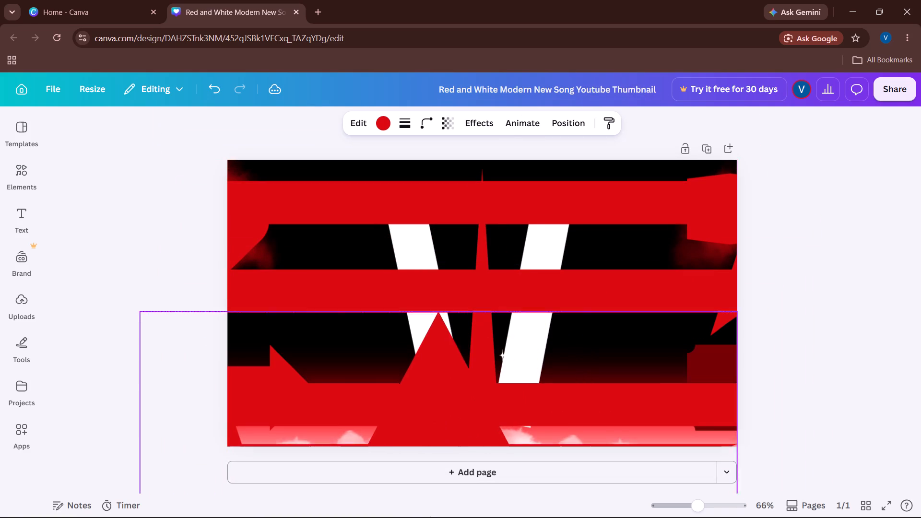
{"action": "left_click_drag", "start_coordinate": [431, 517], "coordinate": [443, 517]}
Move the middle red arrow up over the top one, filling the page's upper edge and extending past both sides.
{"action": "left_click", "coordinate": [328, 273]}
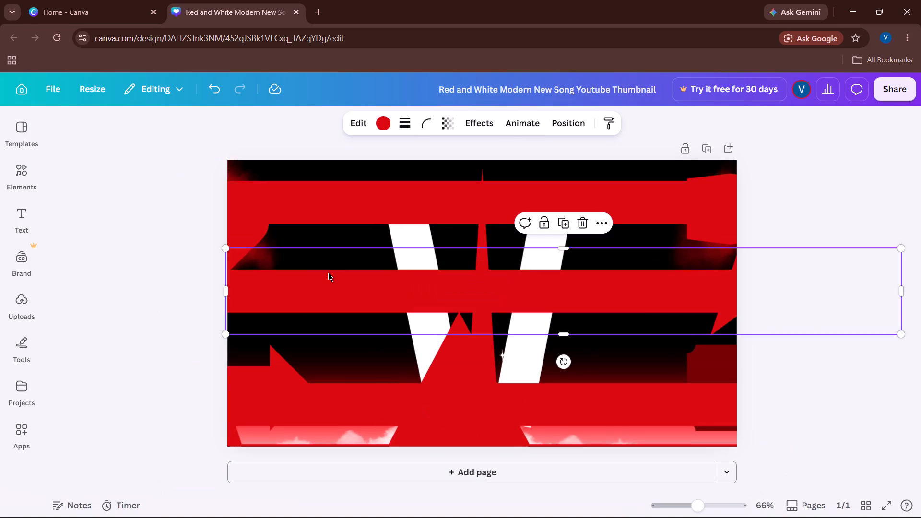
{"action": "left_click_drag", "start_coordinate": [328, 273], "coordinate": [222, 162]}
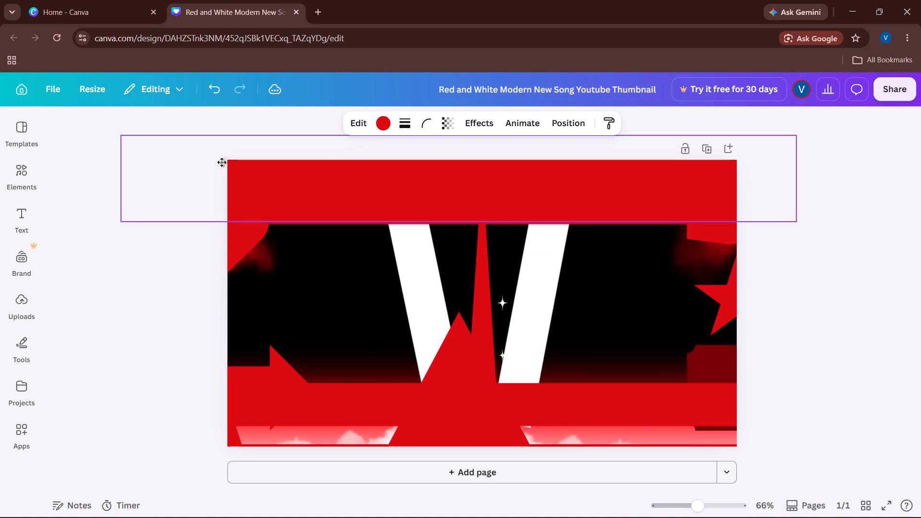
{"action": "left_click_drag", "start_coordinate": [222, 162], "coordinate": [231, 164]}
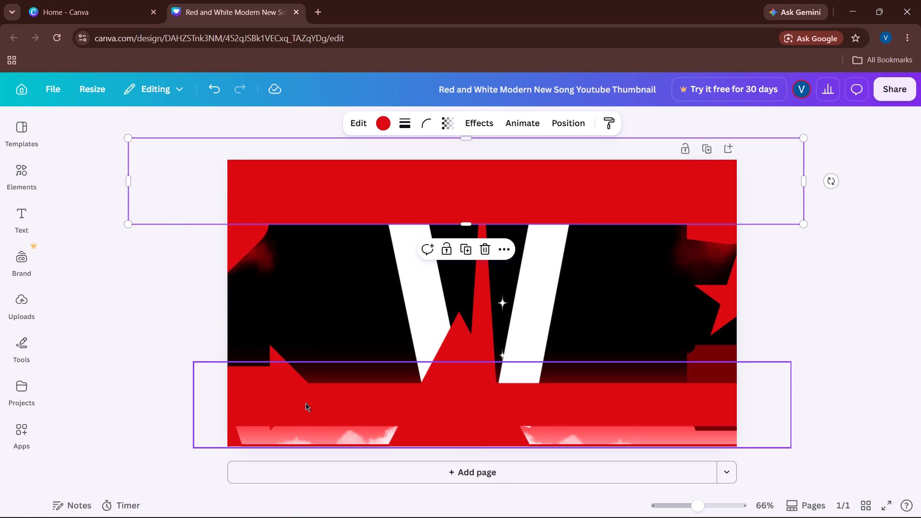
Try the bottom red arrow at several heights, then place it directly below the top red band, extending past both page sides.
{"action": "left_click_drag", "start_coordinate": [306, 403], "coordinate": [276, 363]}
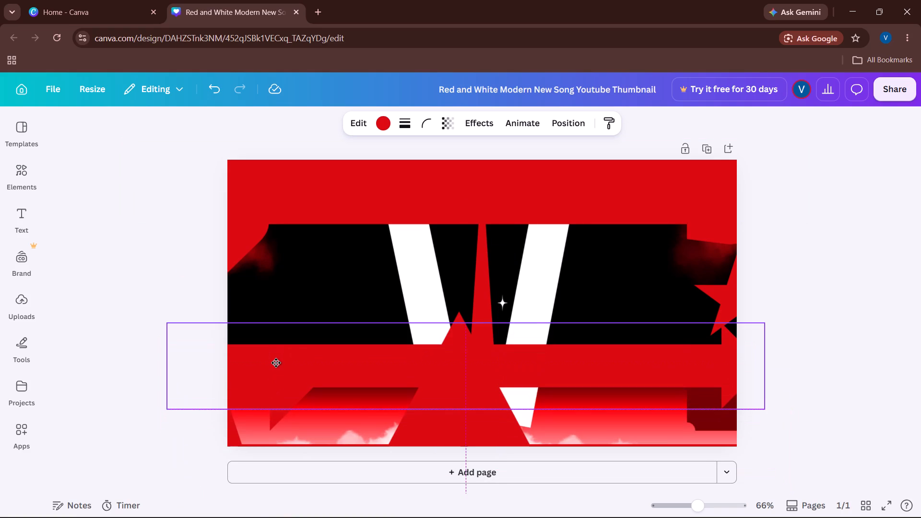
{"action": "left_click_drag", "start_coordinate": [276, 363], "coordinate": [273, 359]}
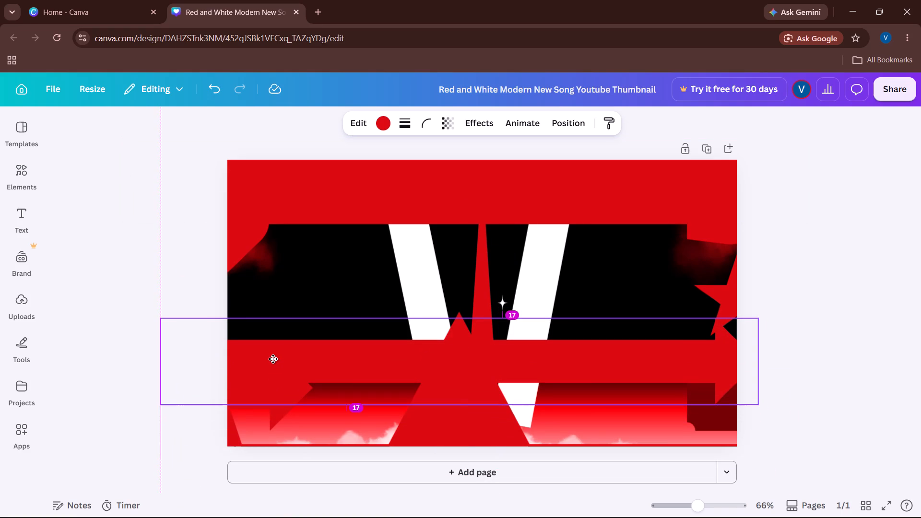
{"action": "left_click_drag", "start_coordinate": [273, 359], "coordinate": [273, 313]}
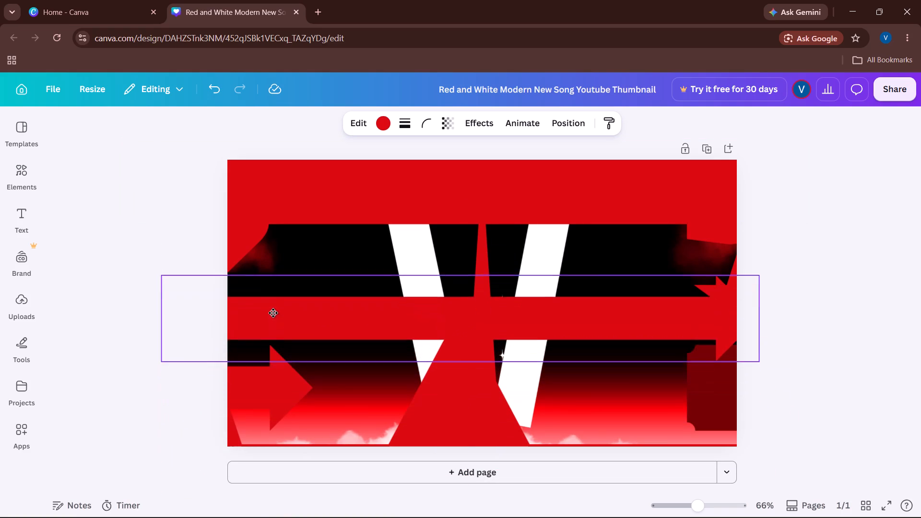
{"action": "left_click_drag", "start_coordinate": [273, 313], "coordinate": [308, 148]}
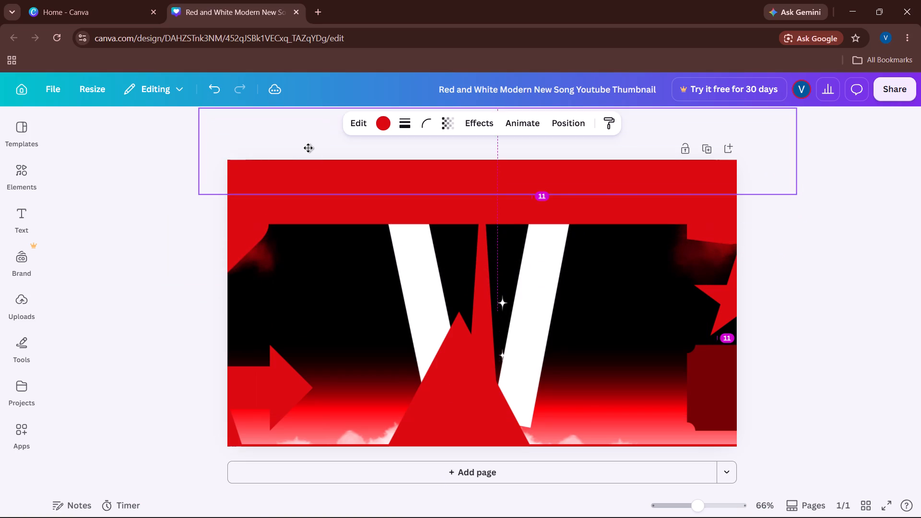
{"action": "left_click_drag", "start_coordinate": [308, 148], "coordinate": [307, 152]}
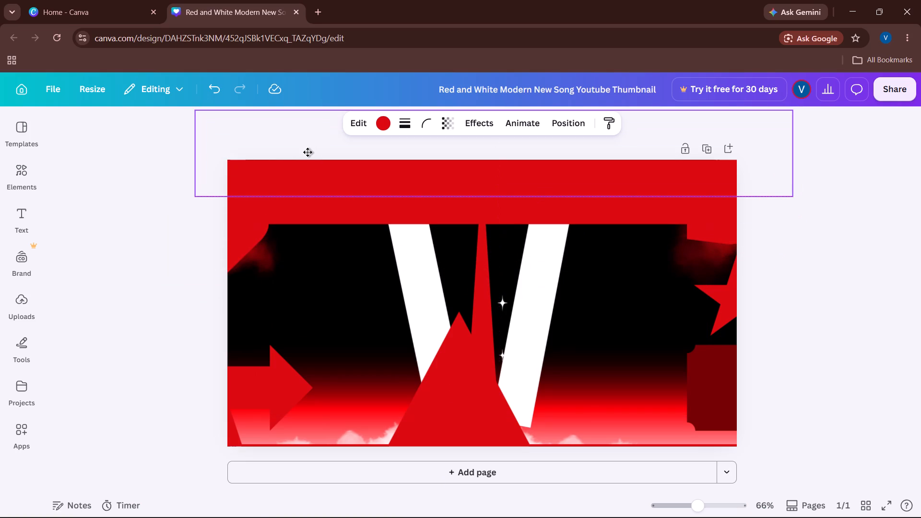
{"action": "left_click_drag", "start_coordinate": [307, 152], "coordinate": [276, 225]}
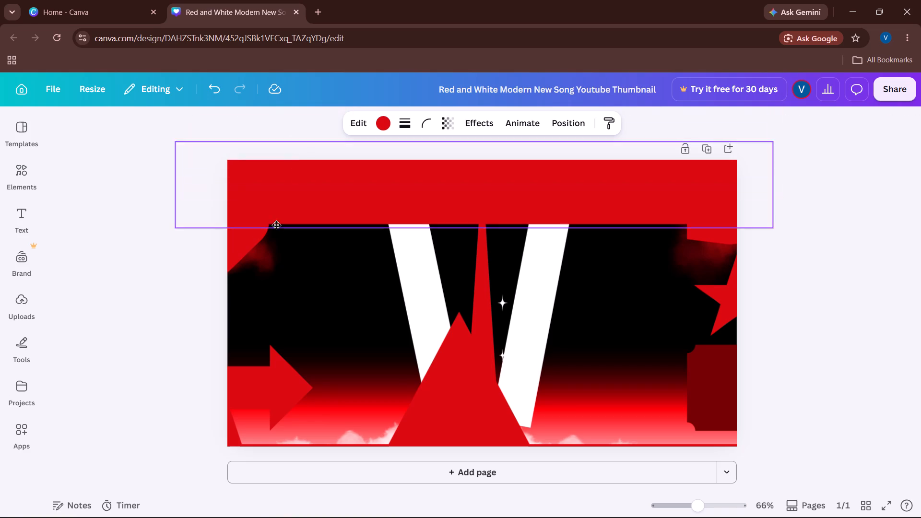
{"action": "left_click_drag", "start_coordinate": [276, 225], "coordinate": [278, 241]}
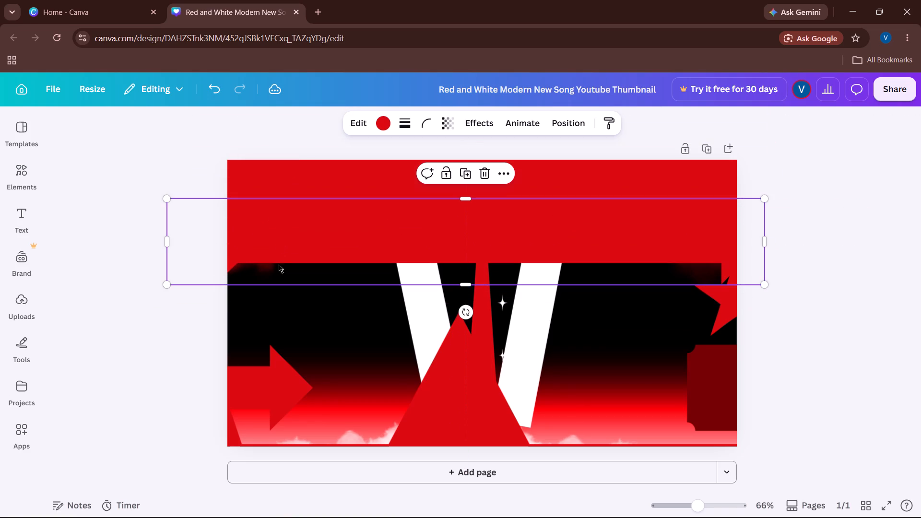
Move the enlarged star up, centring it horizontally with the top of its box on the page's upper edge.
{"action": "left_click_drag", "start_coordinate": [467, 433], "coordinate": [476, 318]}
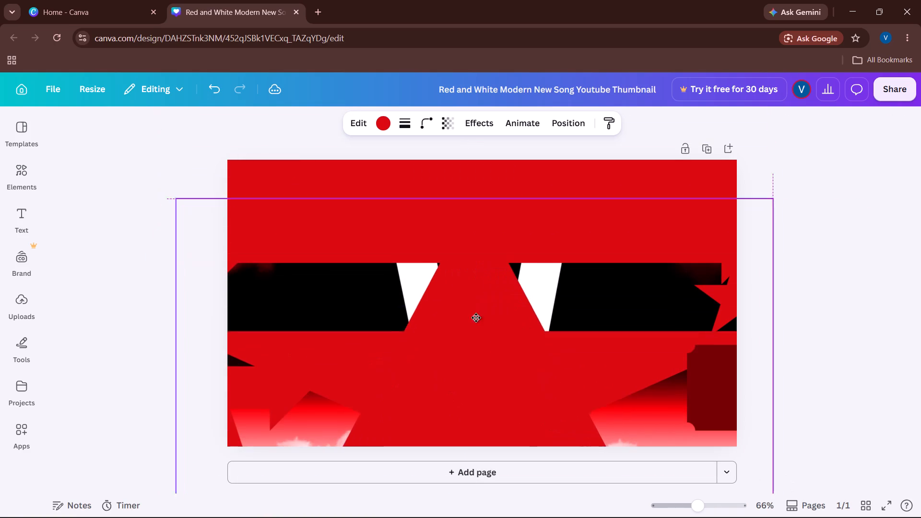
{"action": "left_click_drag", "start_coordinate": [476, 318], "coordinate": [469, 298]}
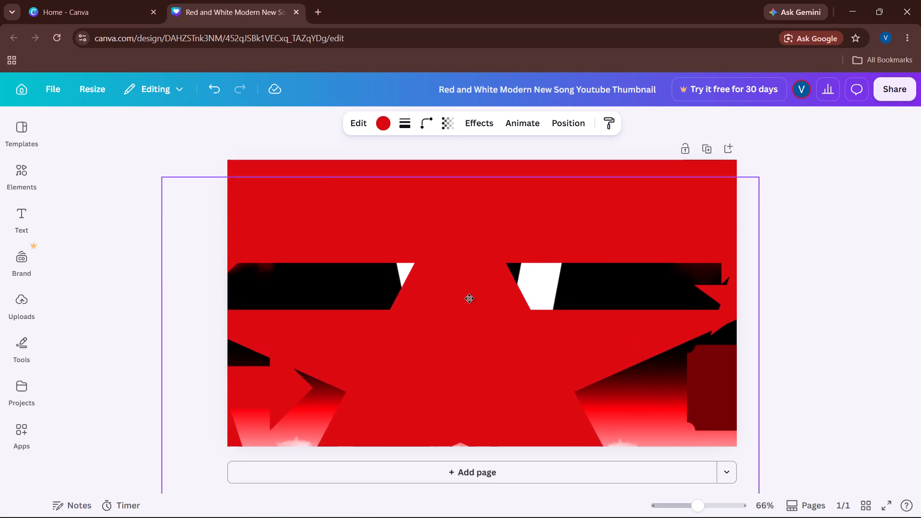
{"action": "left_click_drag", "start_coordinate": [469, 298], "coordinate": [476, 286]}
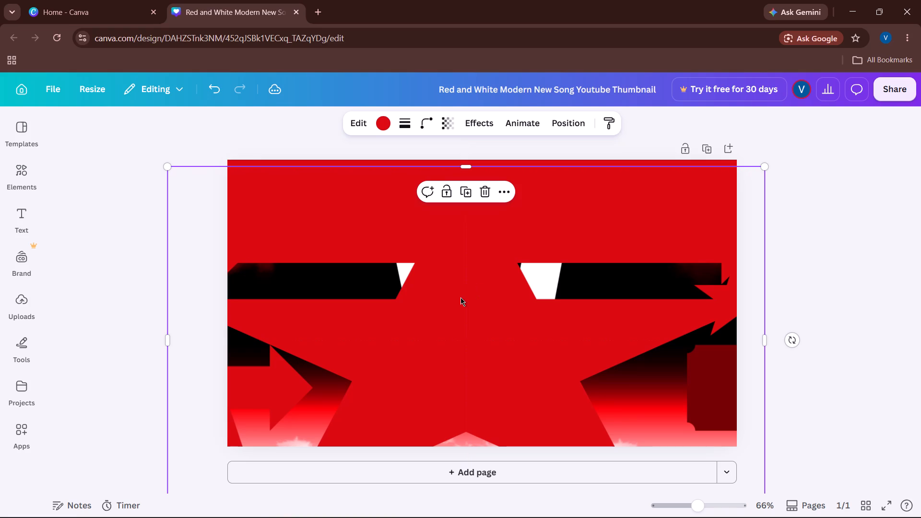
{"action": "left_click_drag", "start_coordinate": [460, 297], "coordinate": [477, 289]}
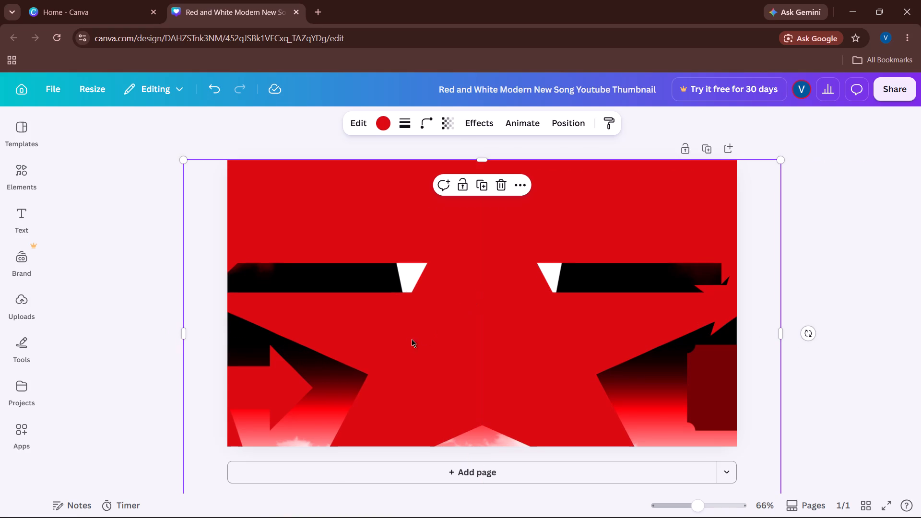
Move the small red arrow to the page's left edge over the black gap and stretch it just past the right edge.
{"action": "left_click_drag", "start_coordinate": [275, 373], "coordinate": [301, 283]}
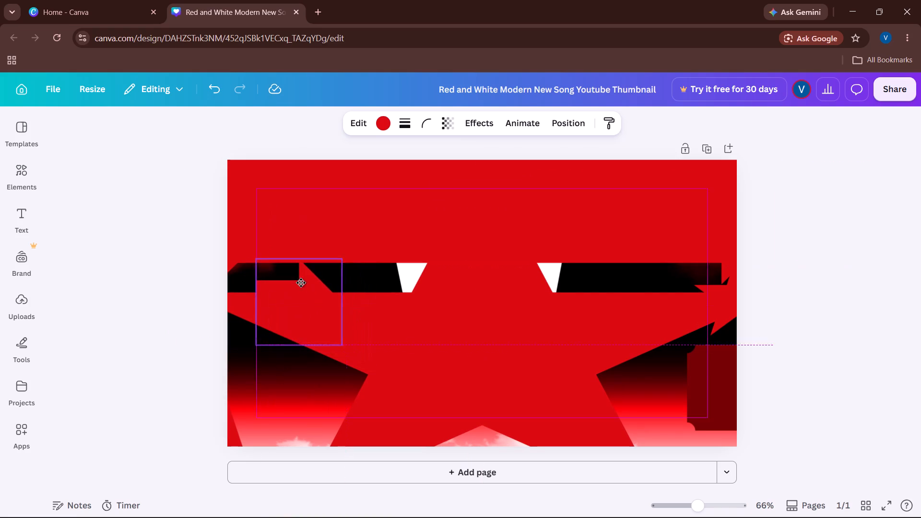
{"action": "left_click_drag", "start_coordinate": [301, 283], "coordinate": [275, 266]}
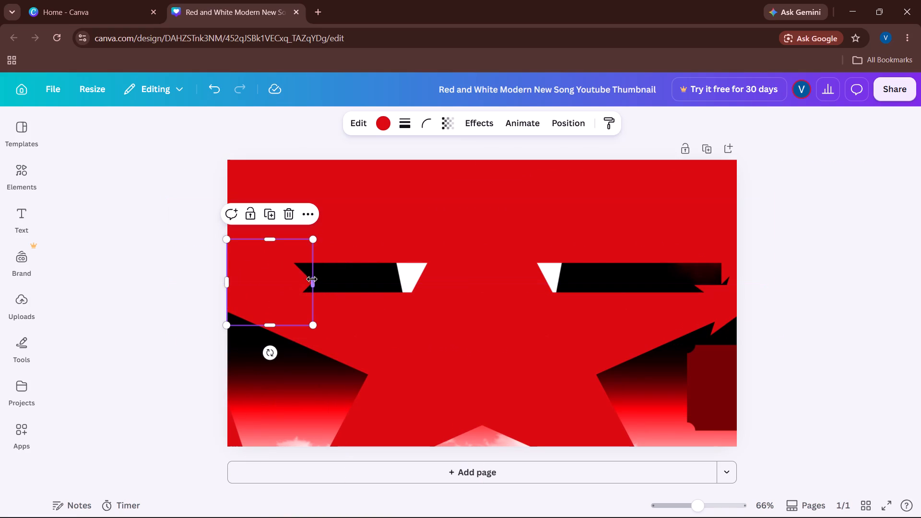
{"action": "left_click_drag", "start_coordinate": [314, 280], "coordinate": [740, 267]}
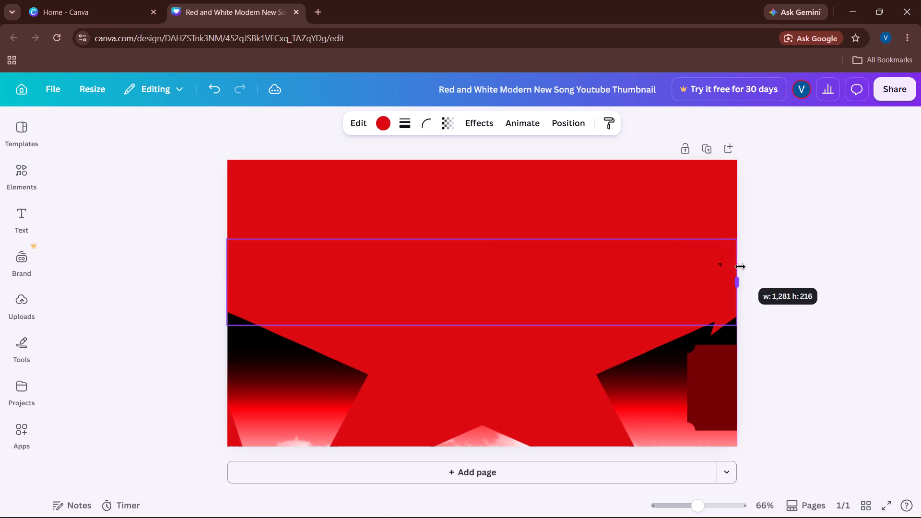
{"action": "left_click_drag", "start_coordinate": [740, 267], "coordinate": [748, 263]}
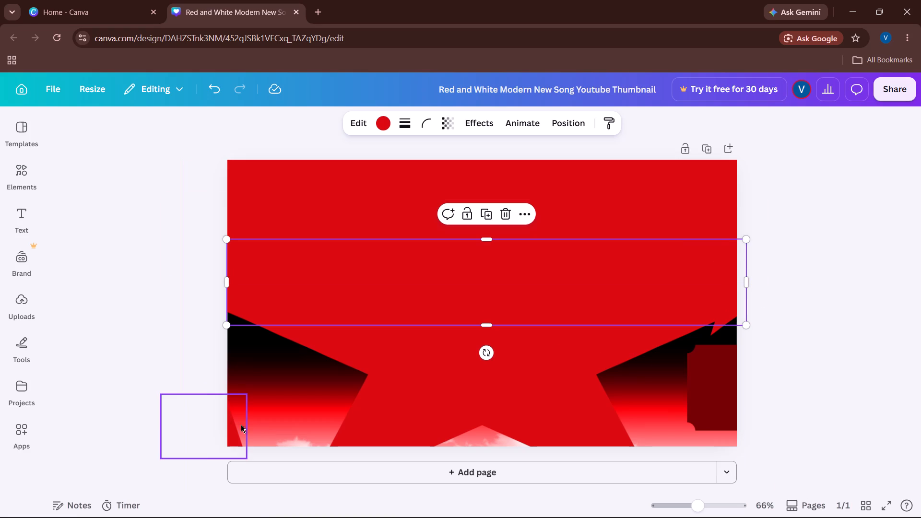
Stretch the small red shape at the page's lower left to about 1,500 by 162 and position it over the remaining black wedges.
{"action": "left_click", "coordinate": [236, 426]}
{"action": "left_click_drag", "start_coordinate": [248, 421], "coordinate": [388, 379]}
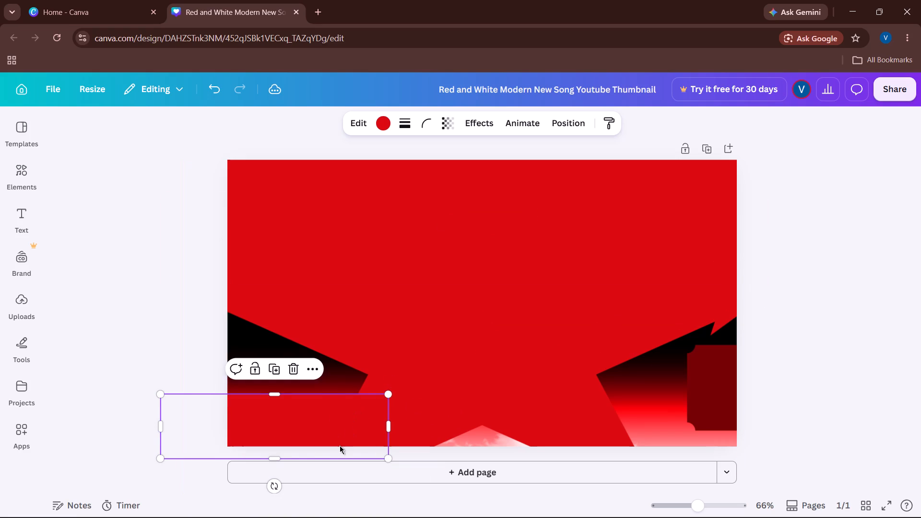
{"action": "left_click_drag", "start_coordinate": [314, 422], "coordinate": [333, 370]}
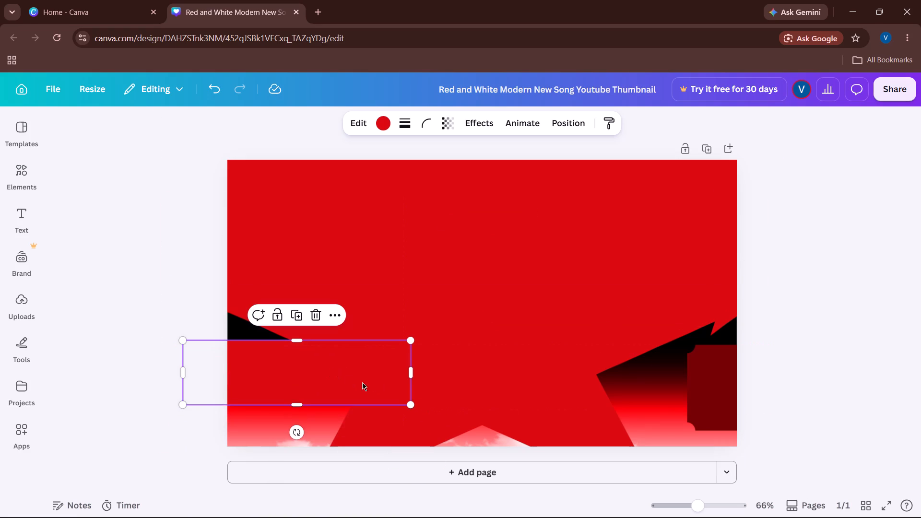
{"action": "left_click_drag", "start_coordinate": [413, 372], "coordinate": [783, 371]}
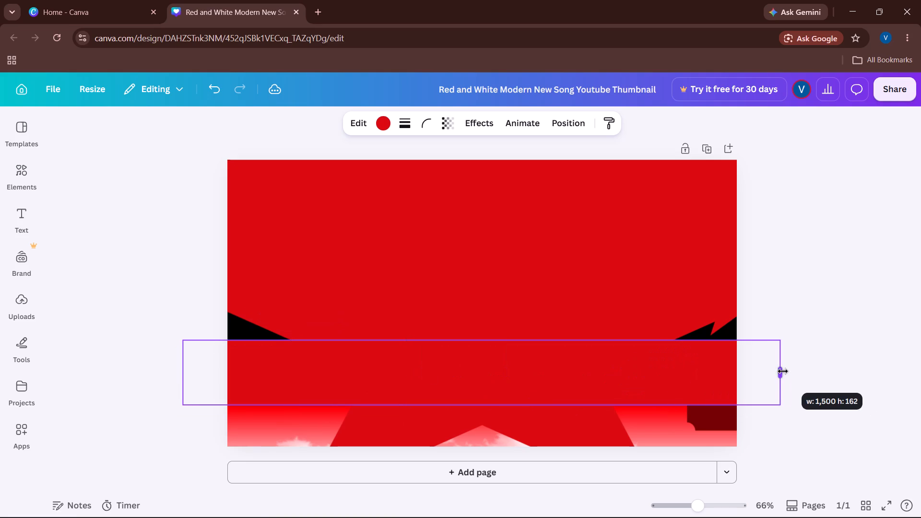
{"action": "left_click_drag", "start_coordinate": [676, 371], "coordinate": [685, 331]}
Move the dark red block to the page's lower right corner and stretch it leftward past the left edge, forming a bottom band.
{"action": "left_click_drag", "start_coordinate": [702, 400], "coordinate": [617, 411]}
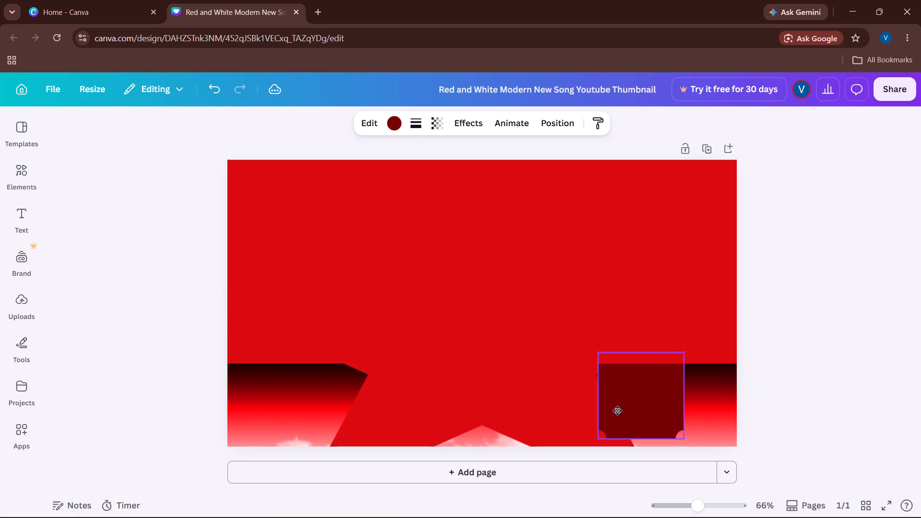
{"action": "left_click_drag", "start_coordinate": [617, 411], "coordinate": [688, 420]}
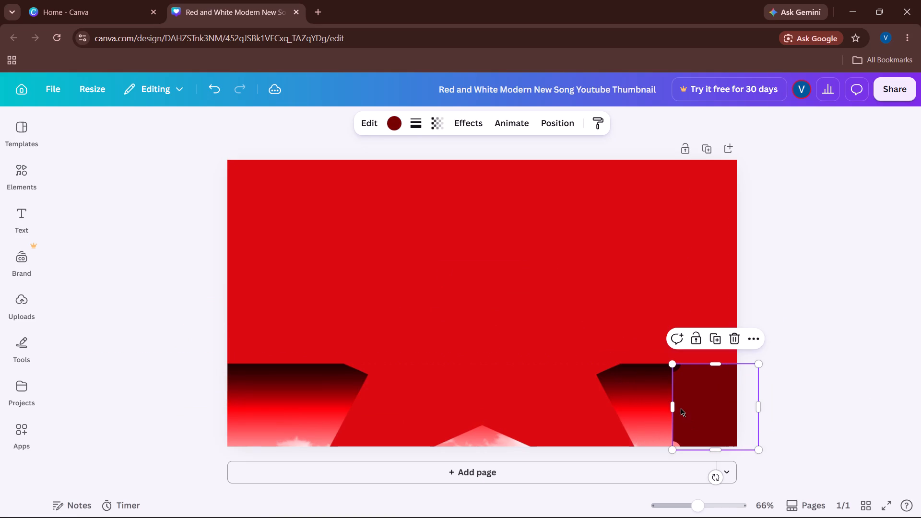
{"action": "left_click", "coordinate": [677, 401]}
{"action": "left_click_drag", "start_coordinate": [676, 407], "coordinate": [176, 442]}
{"action": "left_click", "coordinate": [186, 284]}
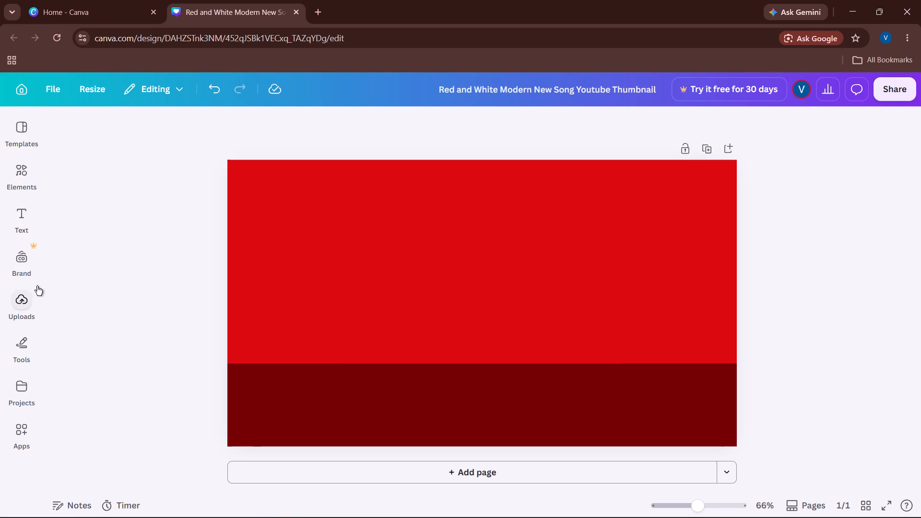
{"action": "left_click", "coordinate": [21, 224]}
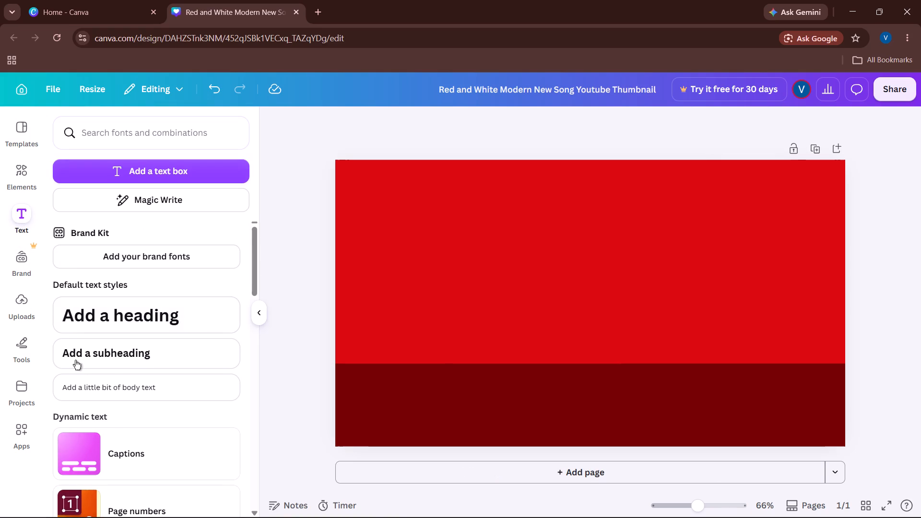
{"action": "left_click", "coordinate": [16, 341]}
Add a dark red downward-pointing triangle near the page's upper left corner with the Shapes tool.
{"action": "left_click", "coordinate": [65, 229]}
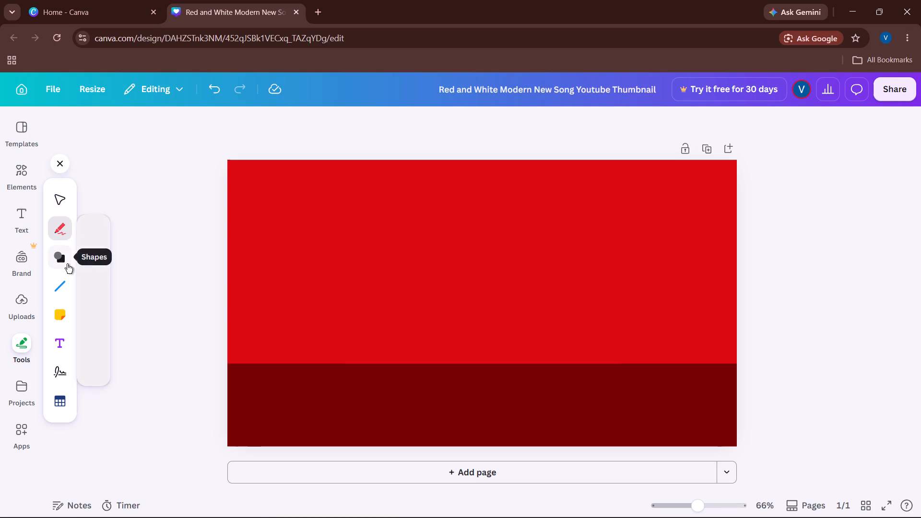
{"action": "left_click", "coordinate": [67, 264]}
{"action": "left_click", "coordinate": [57, 224]}
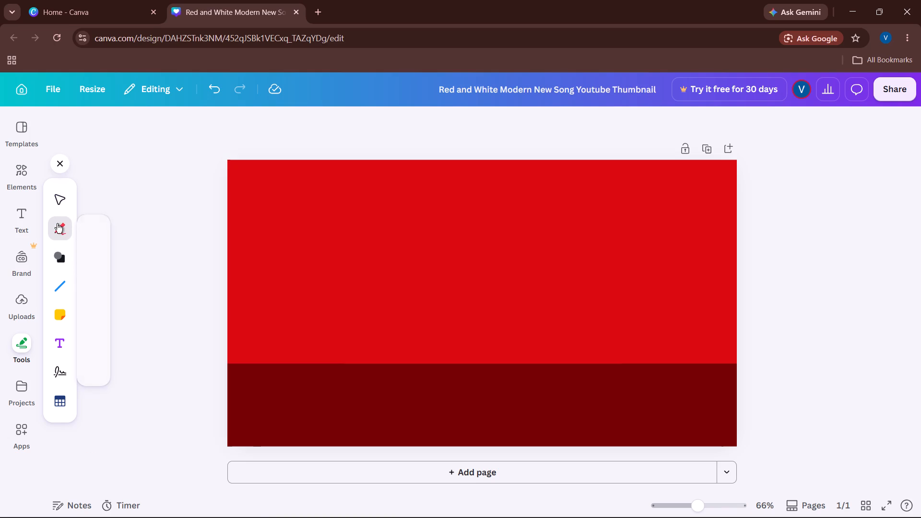
{"action": "left_click", "coordinate": [59, 252]}
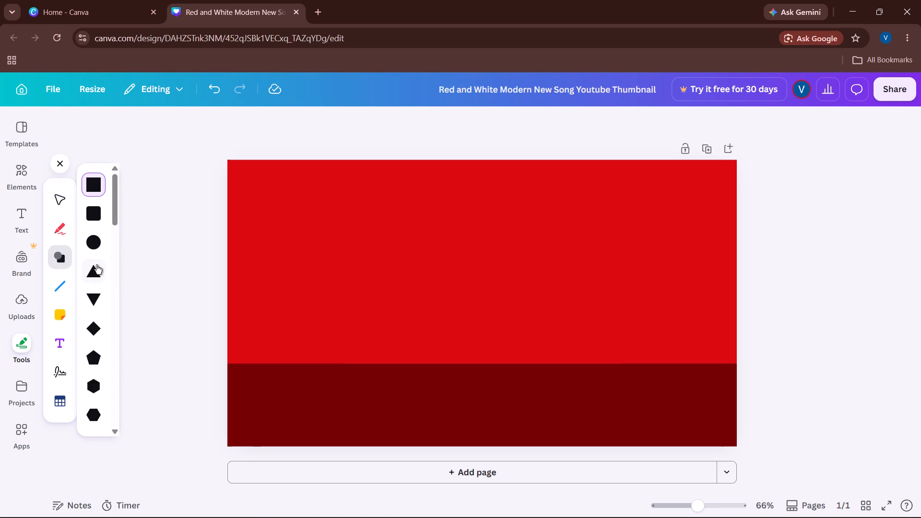
{"action": "left_click", "coordinate": [96, 305]}
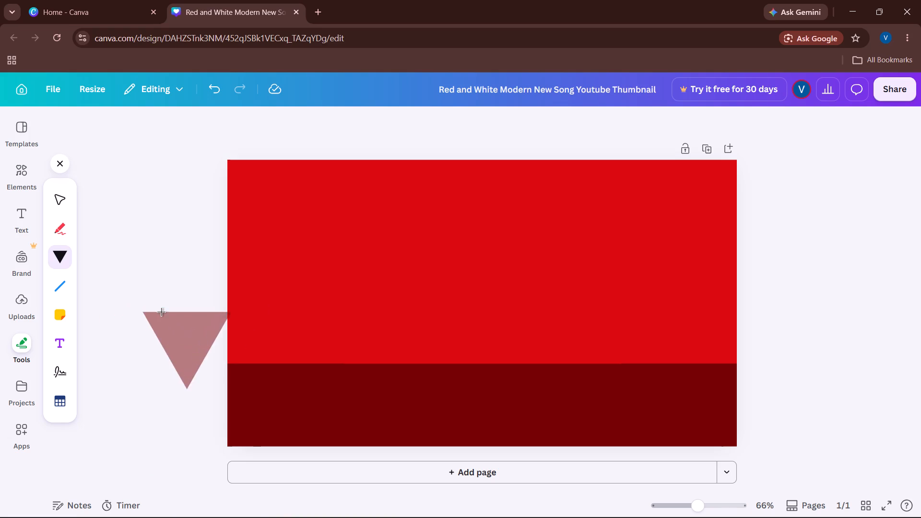
{"action": "left_click", "coordinate": [224, 160]}
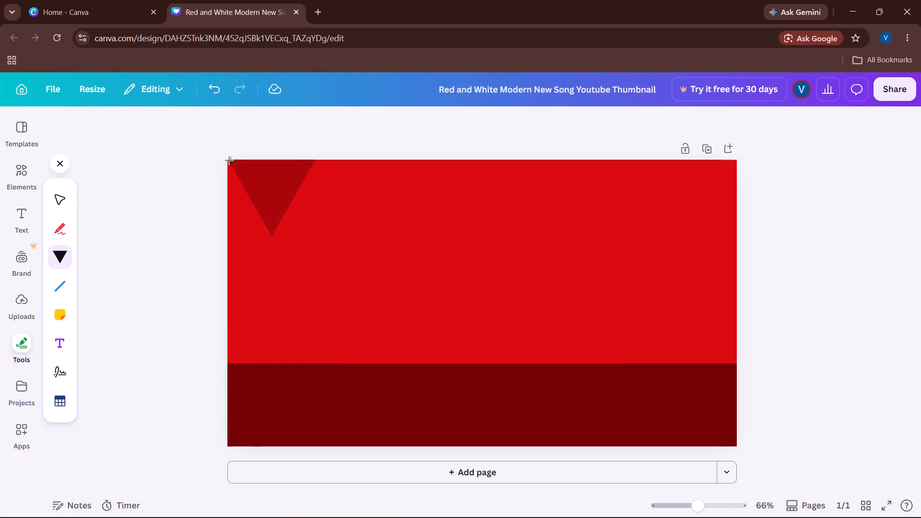
{"action": "left_click", "coordinate": [225, 161]}
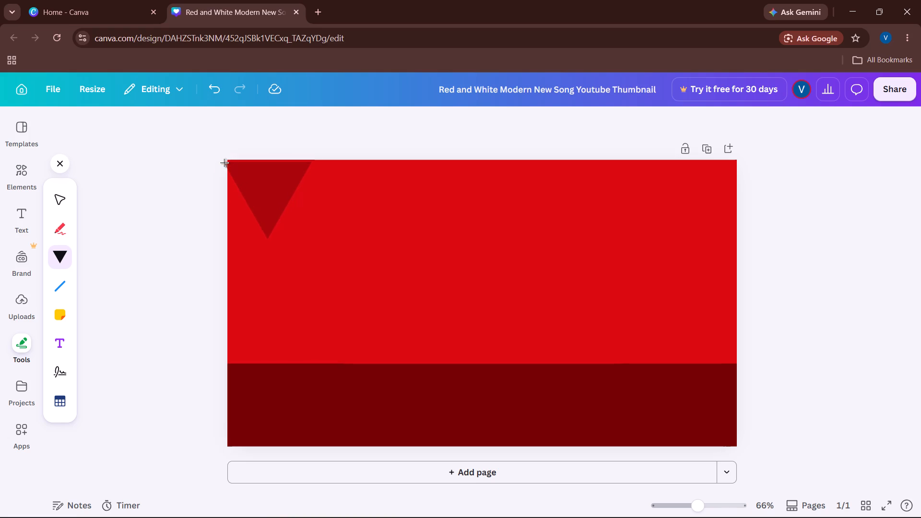
{"action": "left_click", "coordinate": [226, 162]}
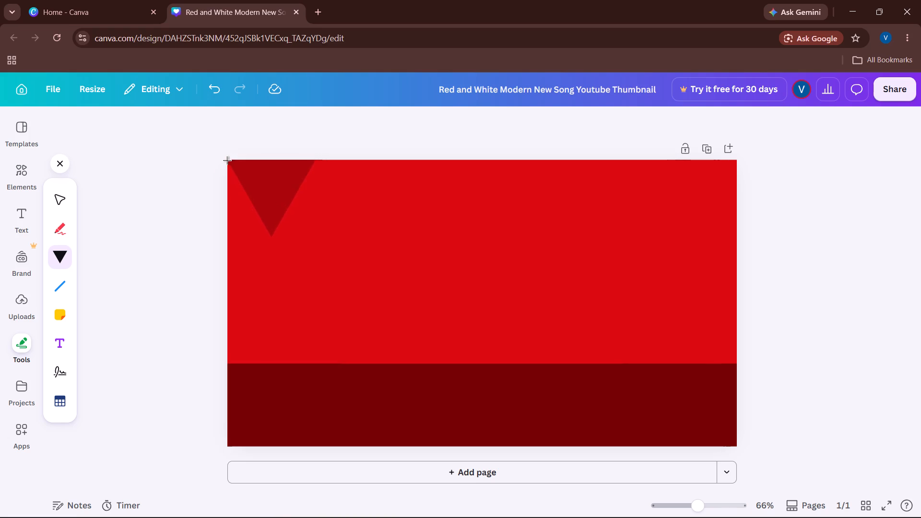
{"action": "key", "text": "Return"}
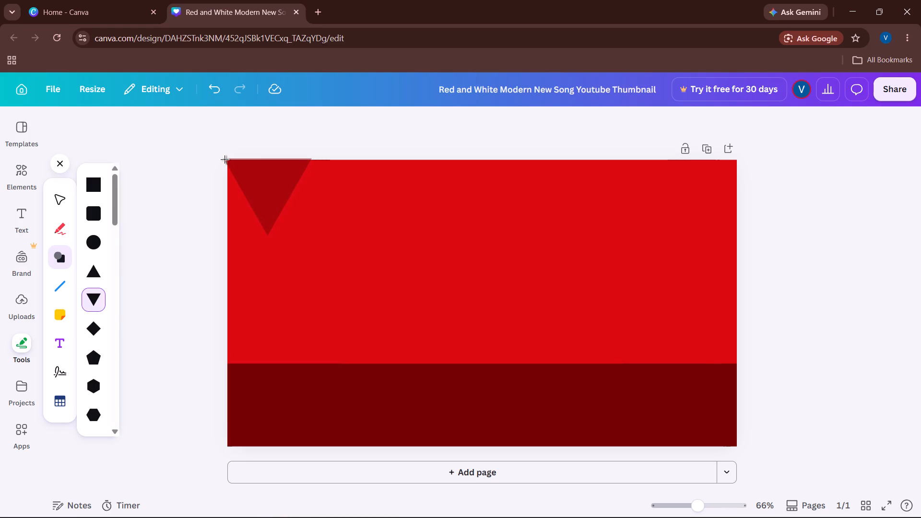
{"action": "left_click", "coordinate": [245, 182]}
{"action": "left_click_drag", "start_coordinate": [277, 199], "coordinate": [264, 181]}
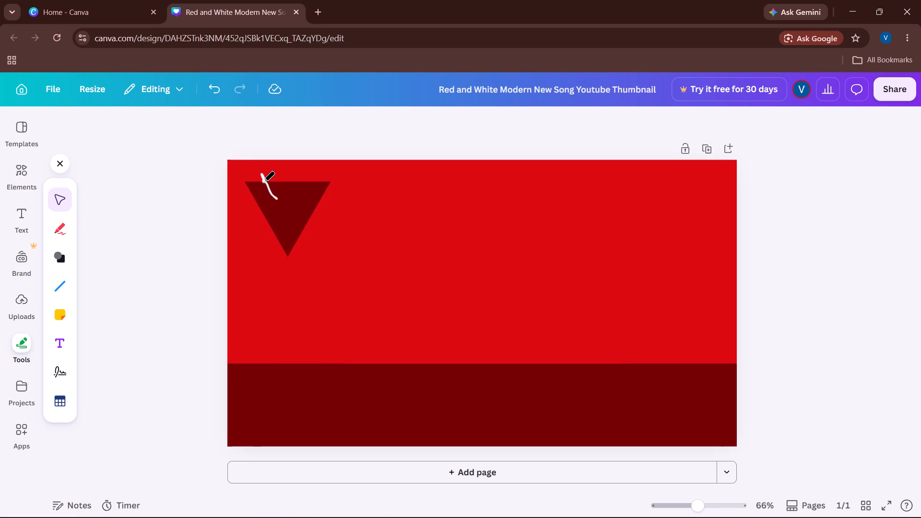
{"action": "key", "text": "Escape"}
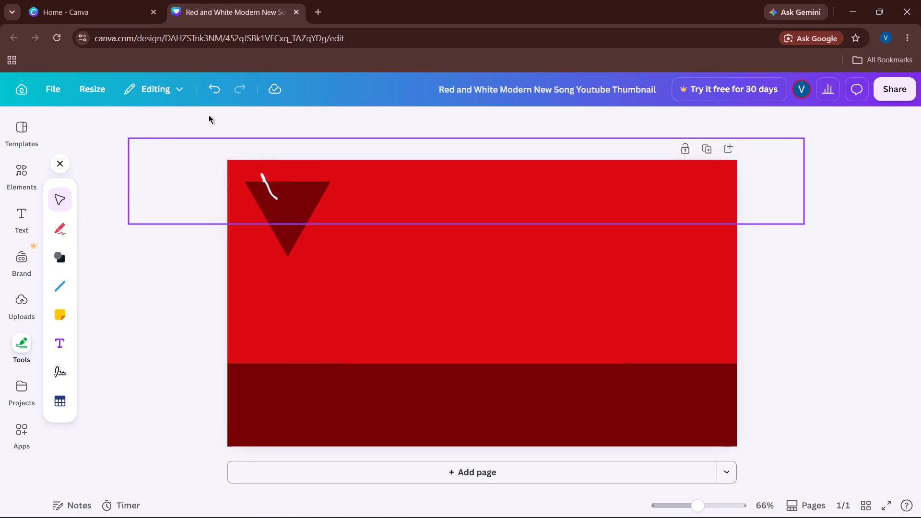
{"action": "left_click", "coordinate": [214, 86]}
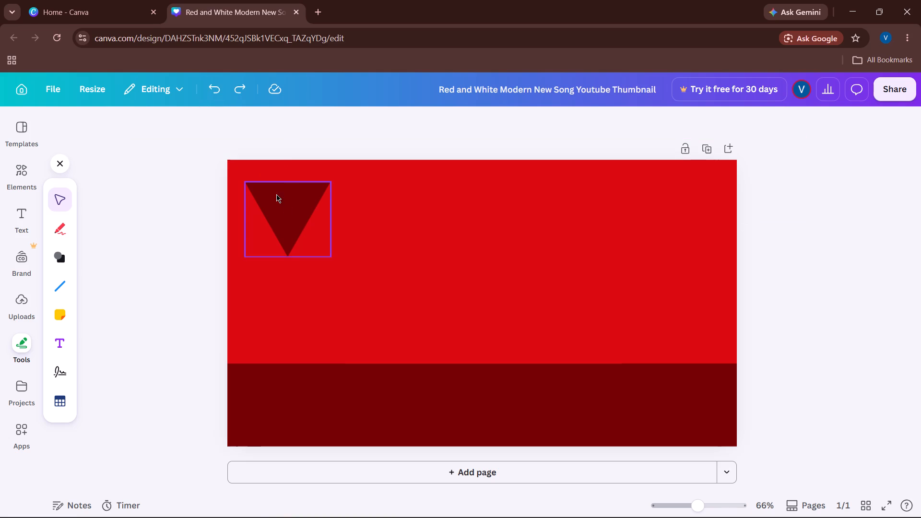
Move the triangle up into the page's upper left corner, slightly overlapping the left edge.
{"action": "left_click_drag", "start_coordinate": [276, 194], "coordinate": [256, 174]}
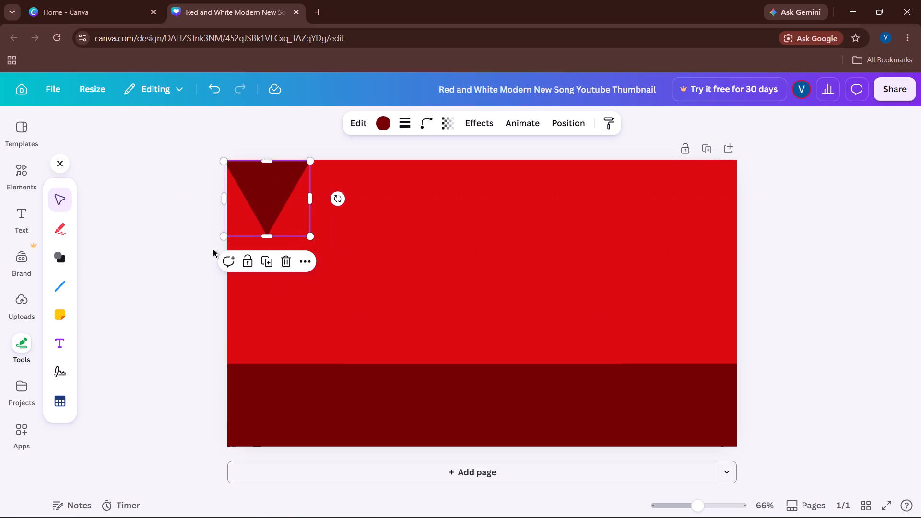
{"action": "left_click", "coordinate": [149, 218]}
Add two more dark red downward-pointing triangles side by side along the page's top edge, continuing from the corner triangle.
{"action": "left_click", "coordinate": [54, 266]}
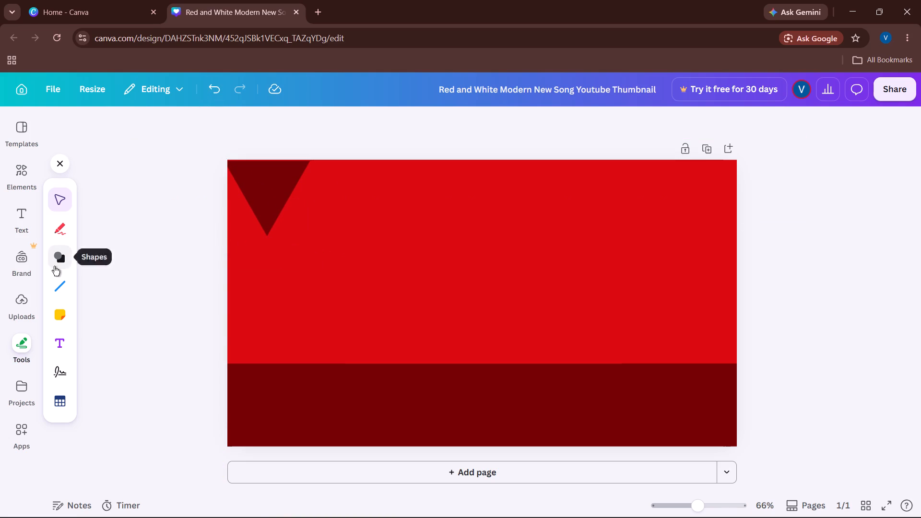
{"action": "left_click_drag", "start_coordinate": [90, 291], "coordinate": [320, 219]}
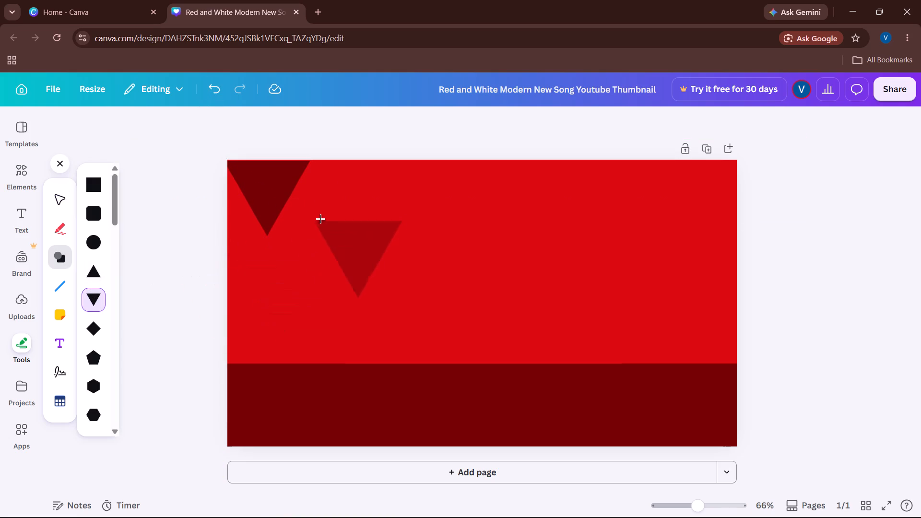
{"action": "left_click_drag", "start_coordinate": [320, 219], "coordinate": [311, 159]}
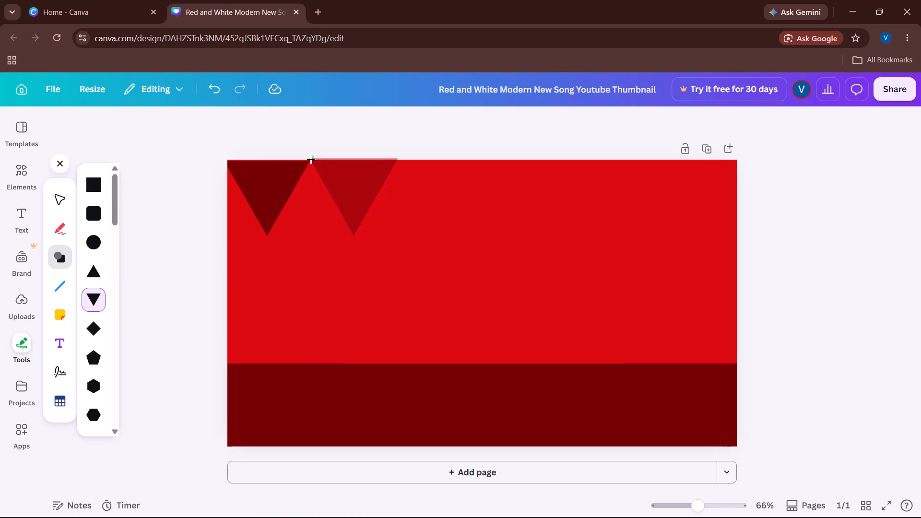
{"action": "left_click", "coordinate": [309, 162]}
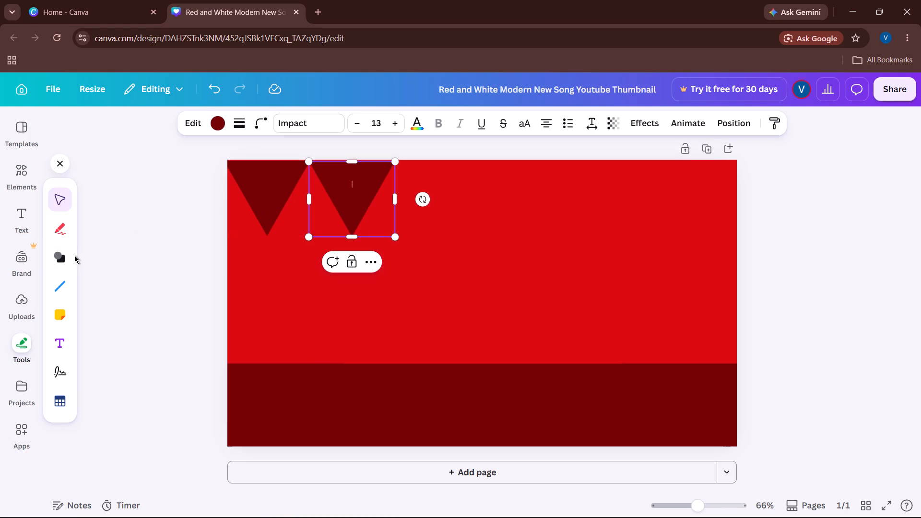
{"action": "left_click", "coordinate": [55, 259]}
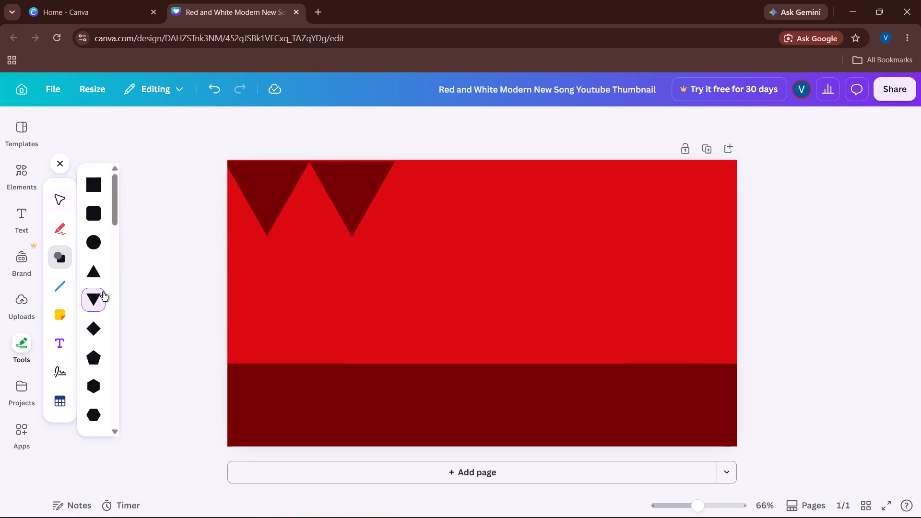
{"action": "left_click_drag", "start_coordinate": [89, 293], "coordinate": [393, 167]}
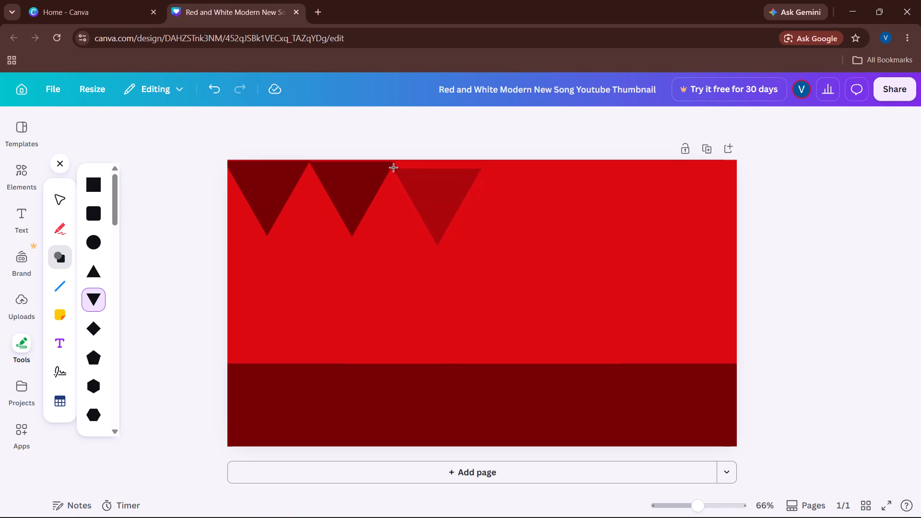
{"action": "left_click_drag", "start_coordinate": [393, 167], "coordinate": [390, 160]}
{"action": "left_click", "coordinate": [390, 160]}
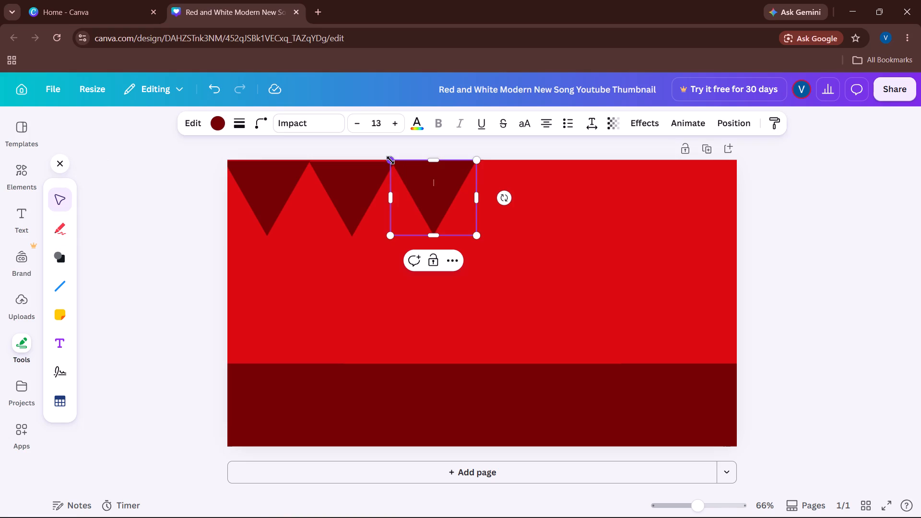
Add three more downward-pointing triangles along the top edge, extending the row to the page's right edge.
{"action": "left_click", "coordinate": [64, 252]}
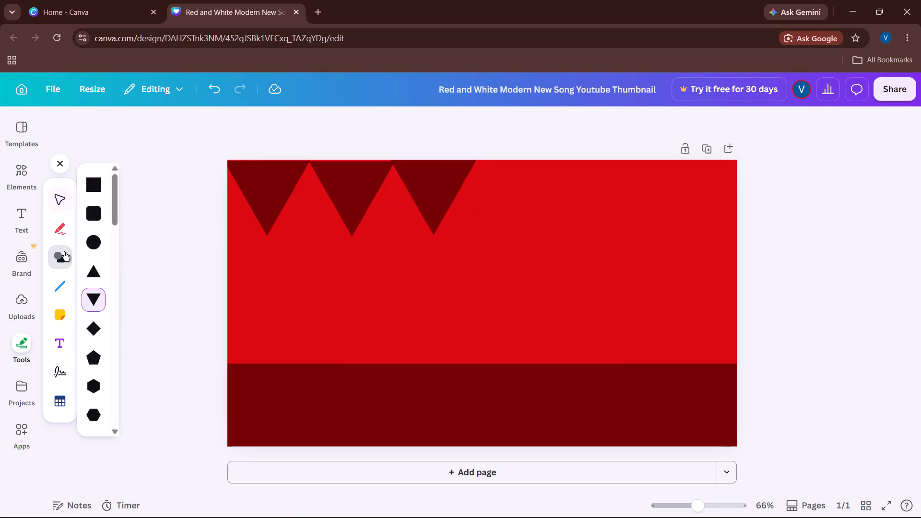
{"action": "left_click_drag", "start_coordinate": [91, 295], "coordinate": [480, 171]}
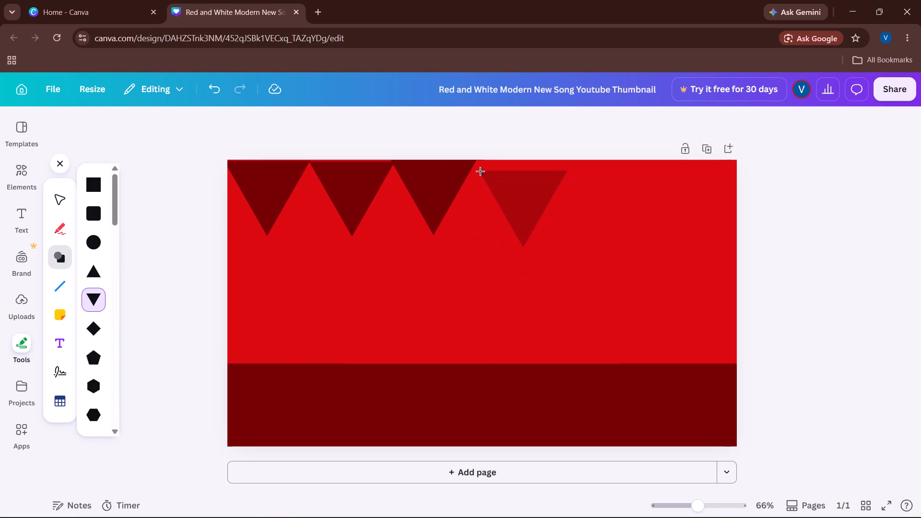
{"action": "left_click_drag", "start_coordinate": [480, 171], "coordinate": [480, 163]}
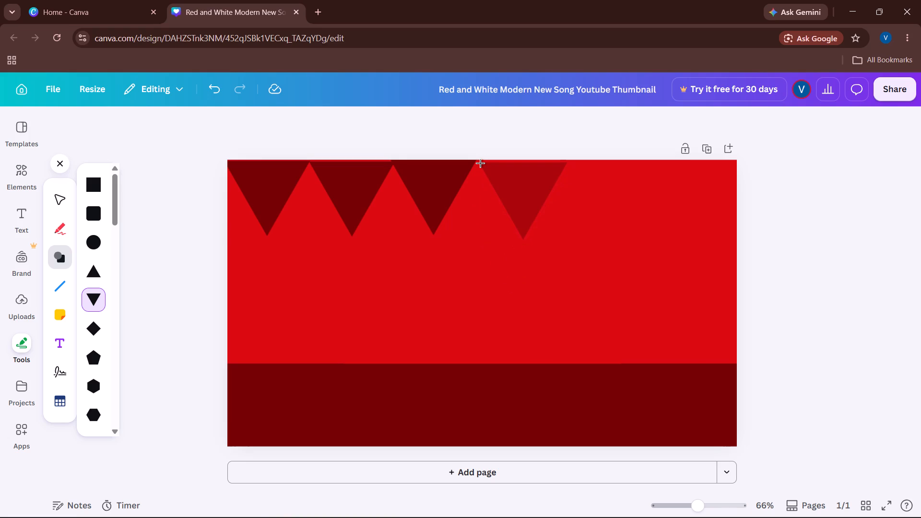
{"action": "left_click_drag", "start_coordinate": [480, 163], "coordinate": [479, 163]}
{"action": "left_click", "coordinate": [479, 163]}
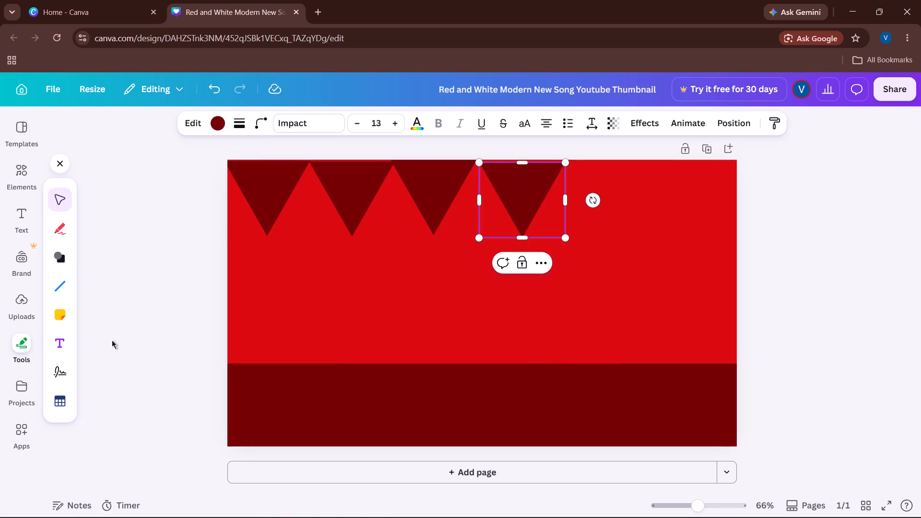
{"action": "left_click", "coordinate": [53, 262]}
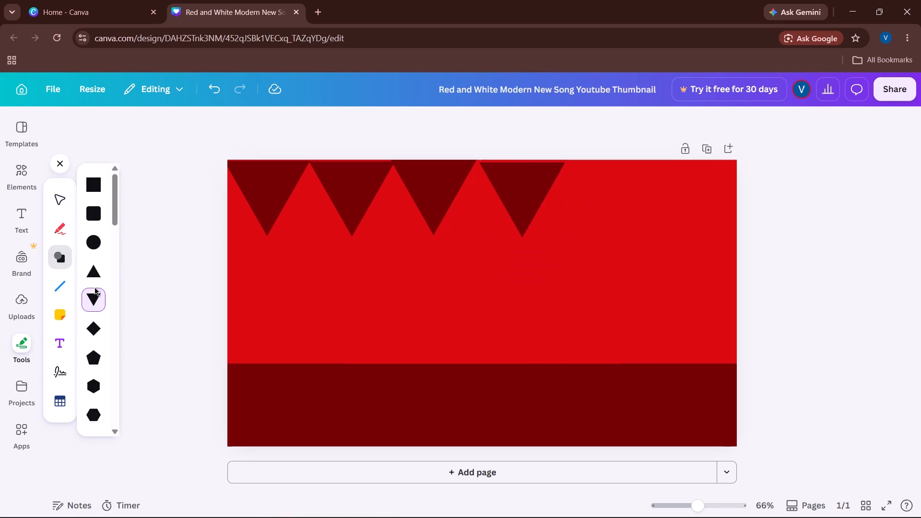
{"action": "left_click_drag", "start_coordinate": [94, 289], "coordinate": [565, 164]}
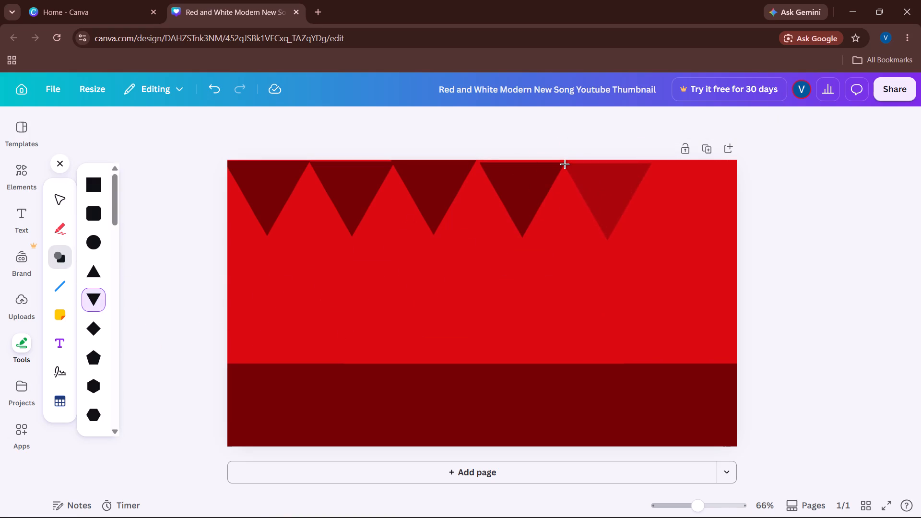
{"action": "left_click", "coordinate": [565, 164]}
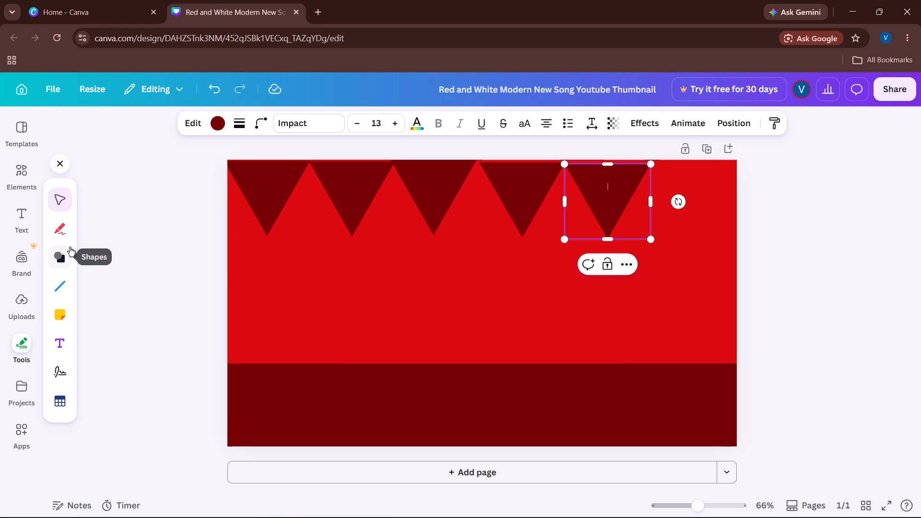
{"action": "double_click", "coordinate": [70, 247]}
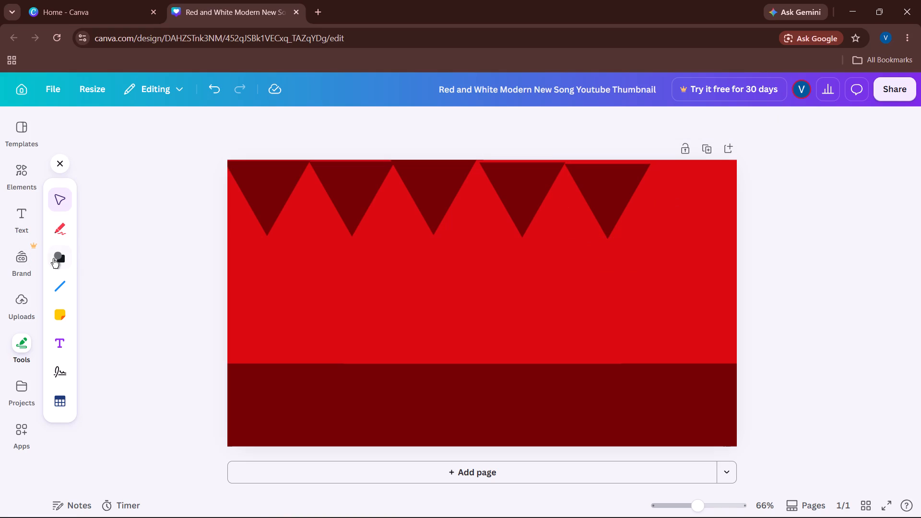
{"action": "left_click", "coordinate": [53, 259]}
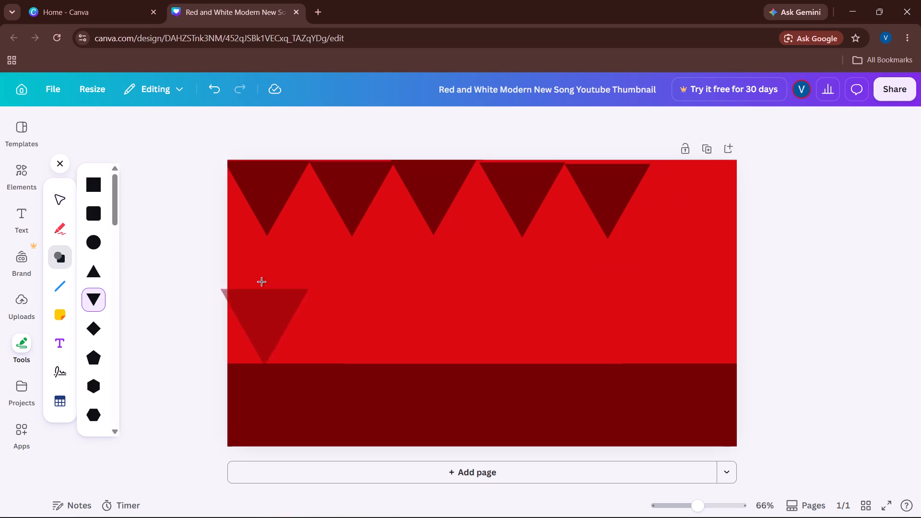
{"action": "left_click", "coordinate": [655, 161]}
Adjust the second to fifth triangles so they meet the page's top edge and sit corner to corner across the row.
{"action": "left_click_drag", "start_coordinate": [614, 182], "coordinate": [621, 179]}
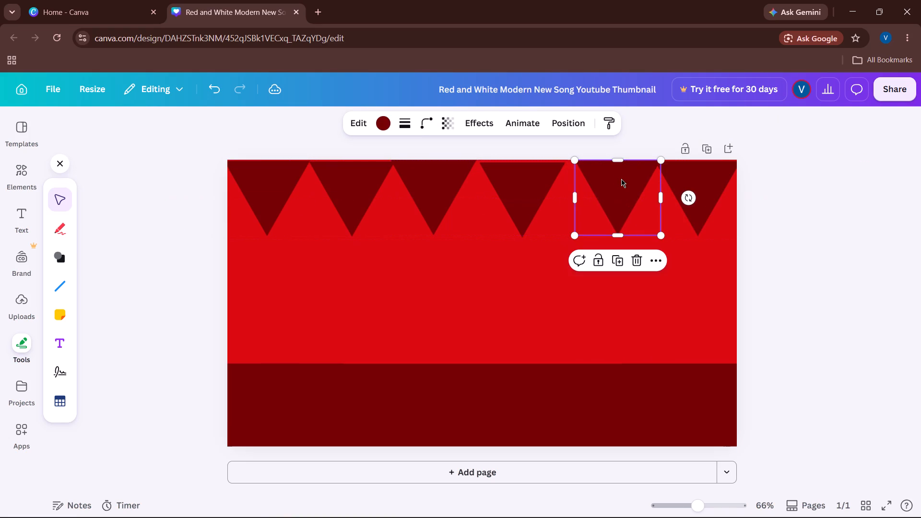
{"action": "left_click_drag", "start_coordinate": [532, 177], "coordinate": [534, 177]}
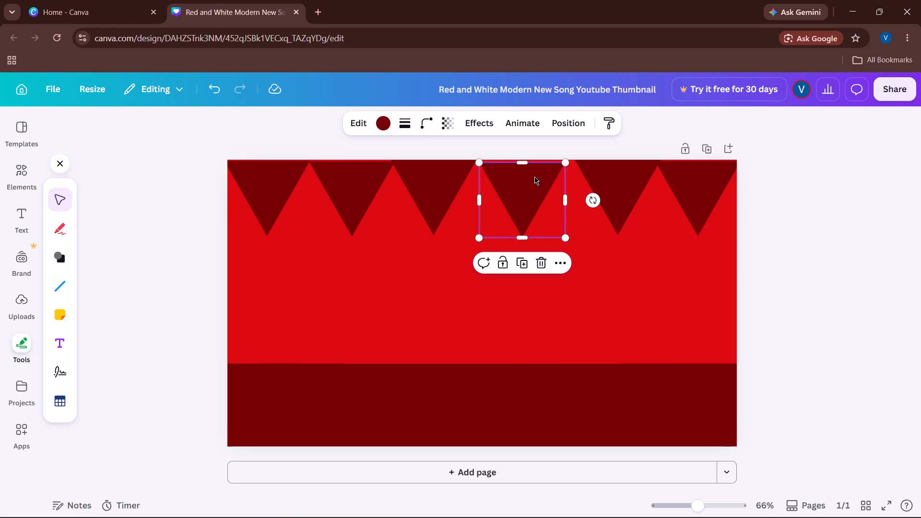
{"action": "left_click_drag", "start_coordinate": [534, 177], "coordinate": [541, 177]}
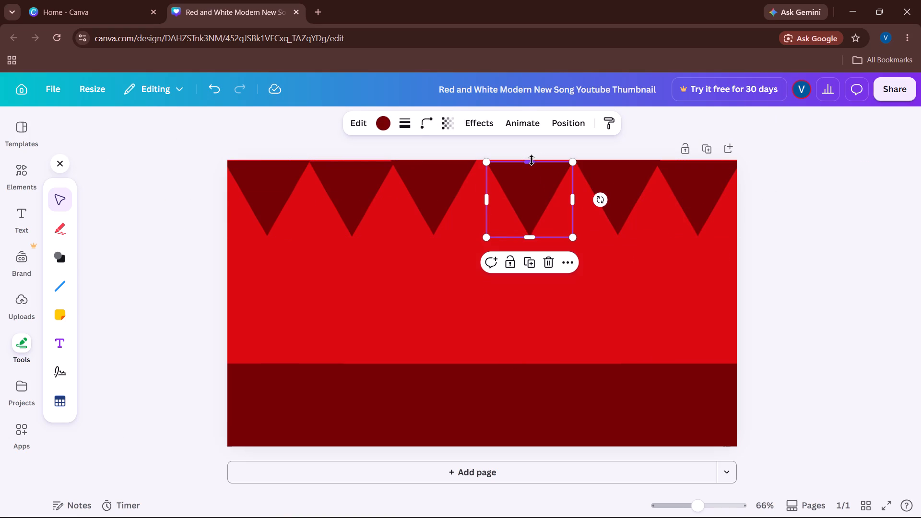
{"action": "left_click", "coordinate": [531, 160]}
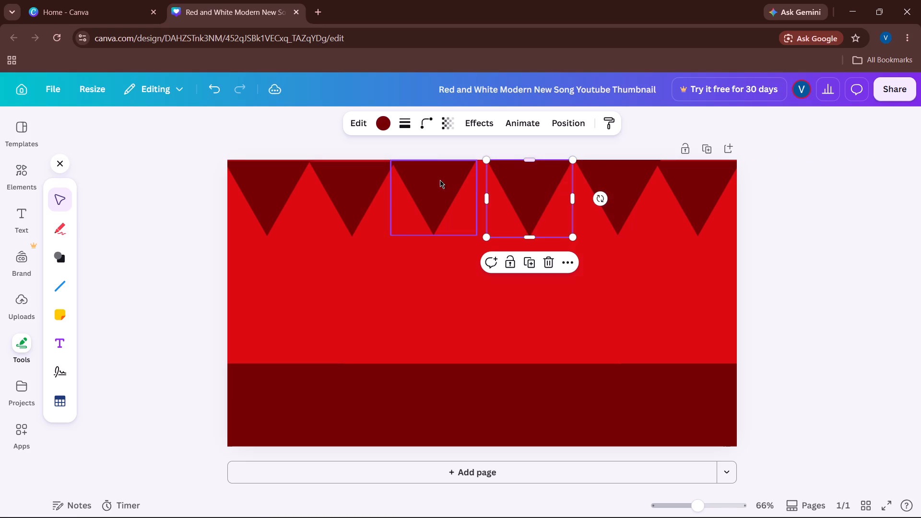
{"action": "left_click_drag", "start_coordinate": [440, 180], "coordinate": [447, 180]}
{"action": "left_click", "coordinate": [366, 167]}
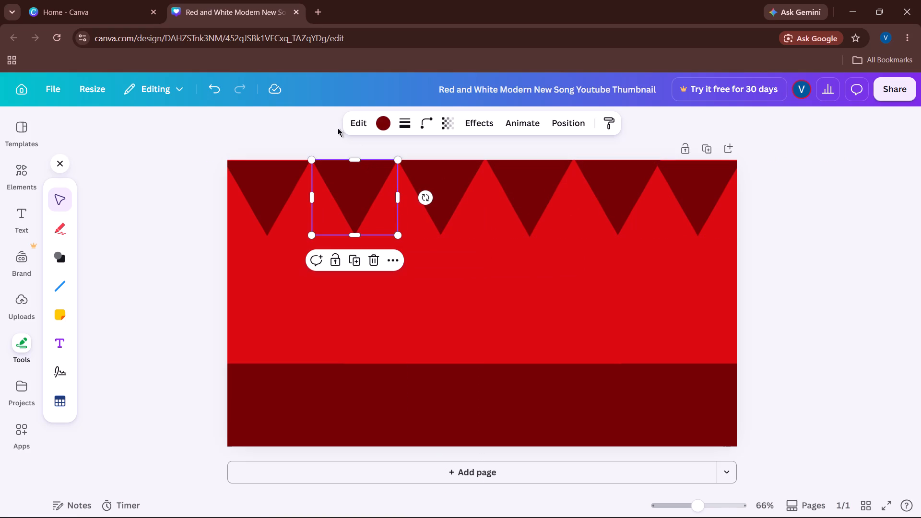
{"action": "left_click", "coordinate": [319, 121]}
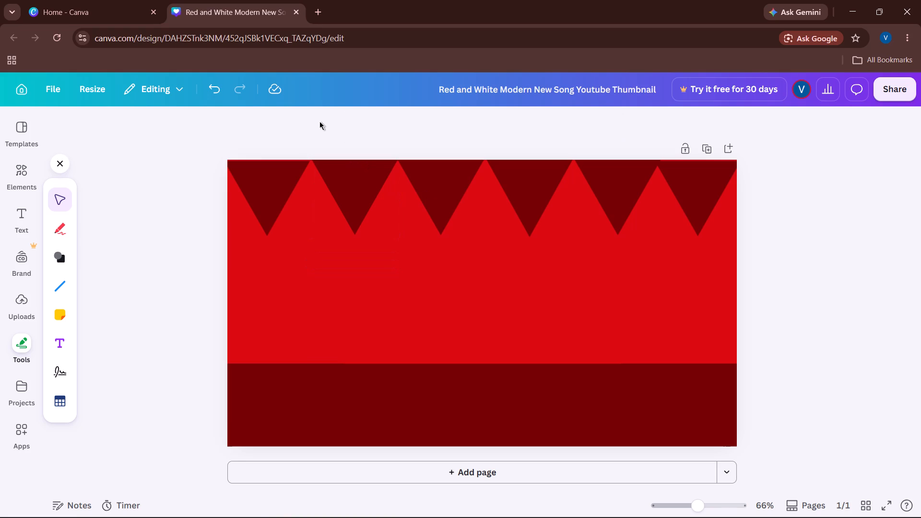
Add two dark red downward-pointing triangles beneath the first two gaps of the top row, starting a second row.
{"action": "left_click", "coordinate": [62, 260]}
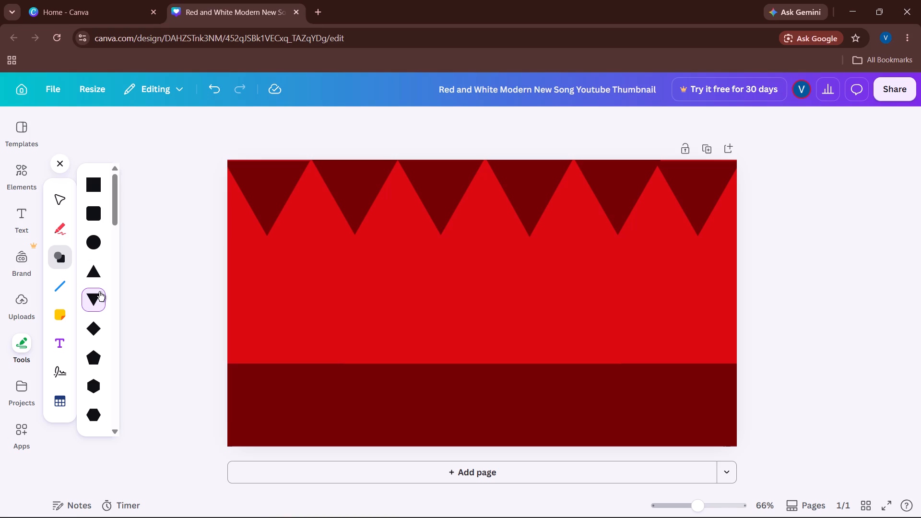
{"action": "key", "text": "space"}
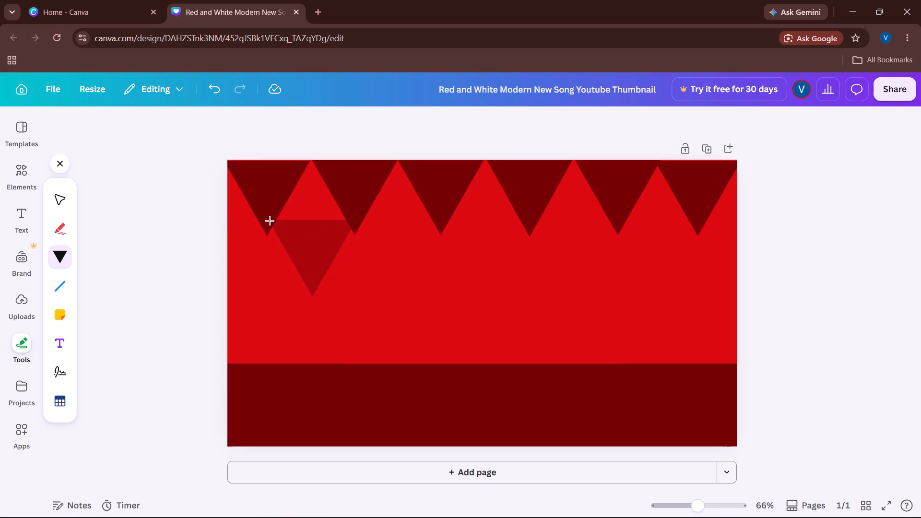
{"action": "left_click", "coordinate": [270, 213]}
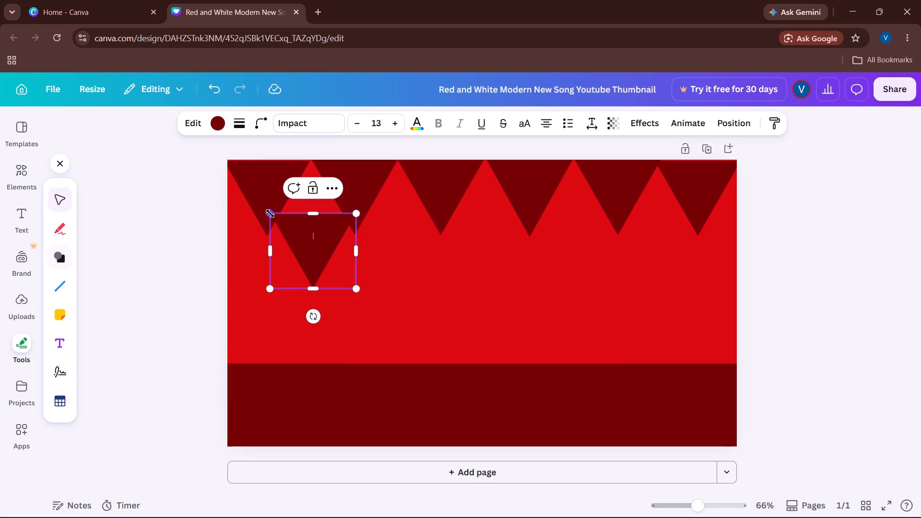
{"action": "left_click", "coordinate": [412, 241]}
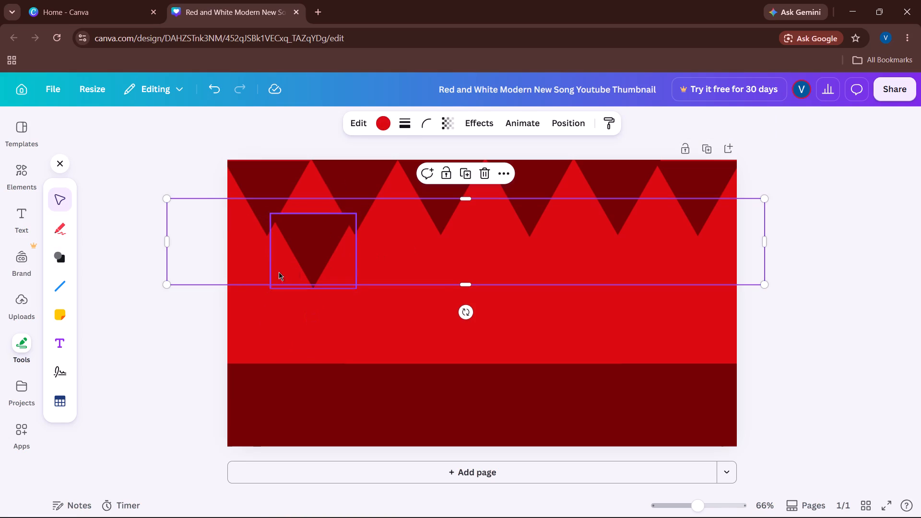
{"action": "left_click", "coordinate": [57, 261]}
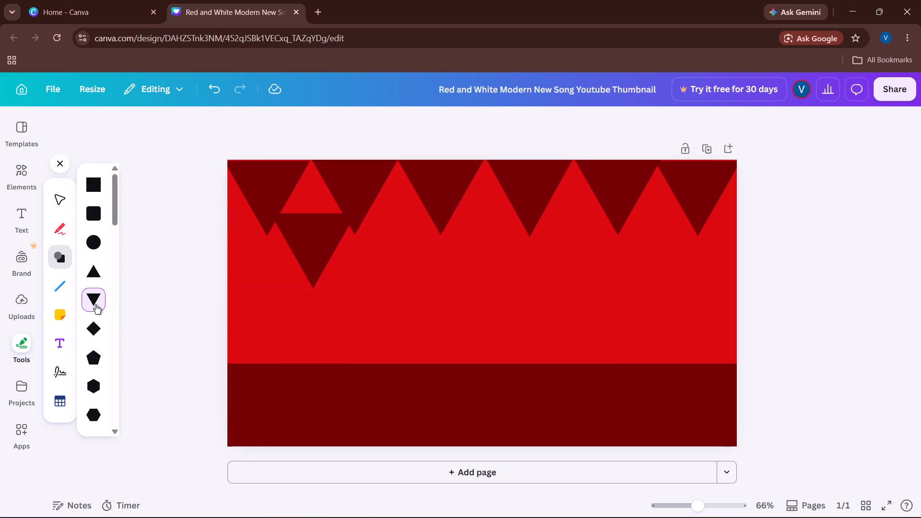
{"action": "left_click_drag", "start_coordinate": [95, 302], "coordinate": [358, 219]}
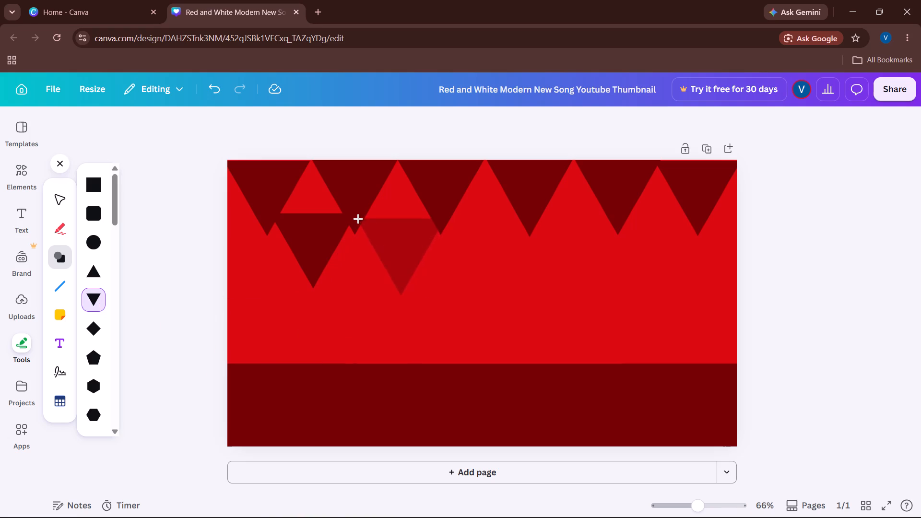
{"action": "left_click_drag", "start_coordinate": [358, 219], "coordinate": [357, 212]}
{"action": "left_click", "coordinate": [357, 212]}
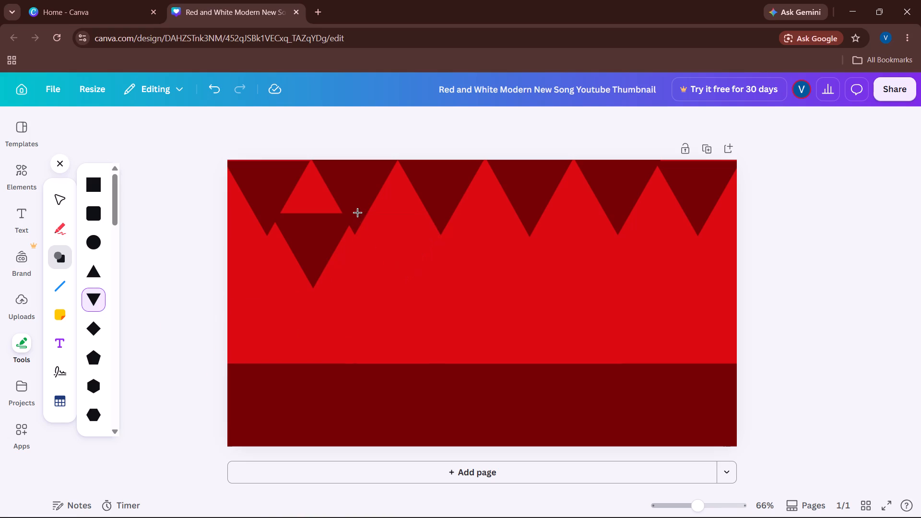
{"action": "left_click", "coordinate": [134, 275]}
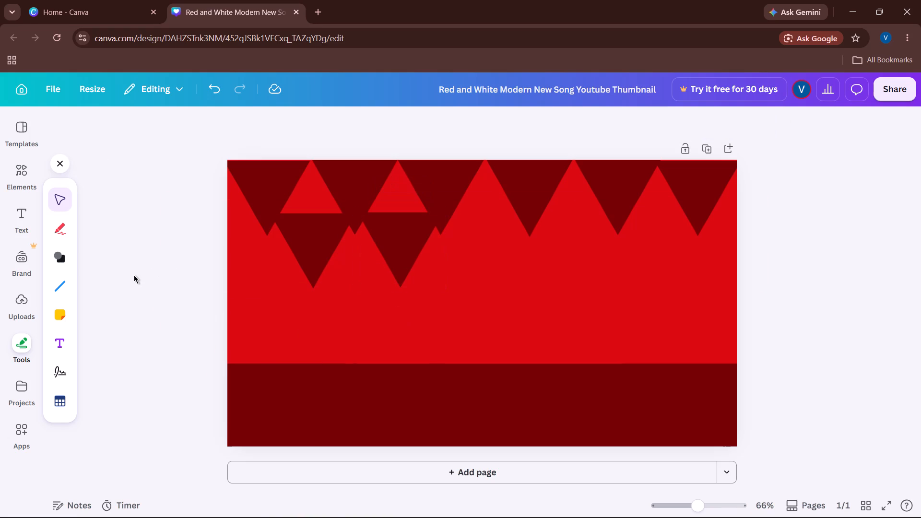
Add two more downward-pointing triangles to the second row, beneath the third and fourth gaps of the top row.
{"action": "left_click", "coordinate": [61, 261]}
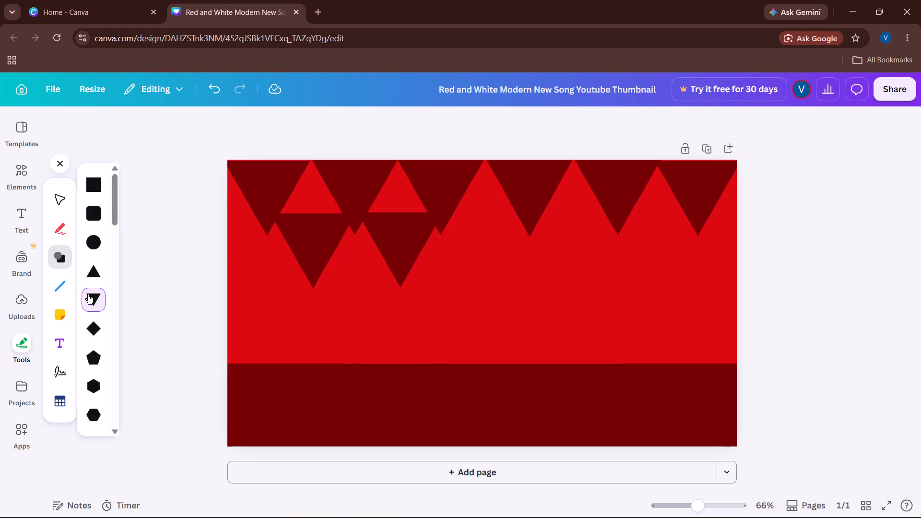
{"action": "left_click_drag", "start_coordinate": [98, 303], "coordinate": [475, 213]}
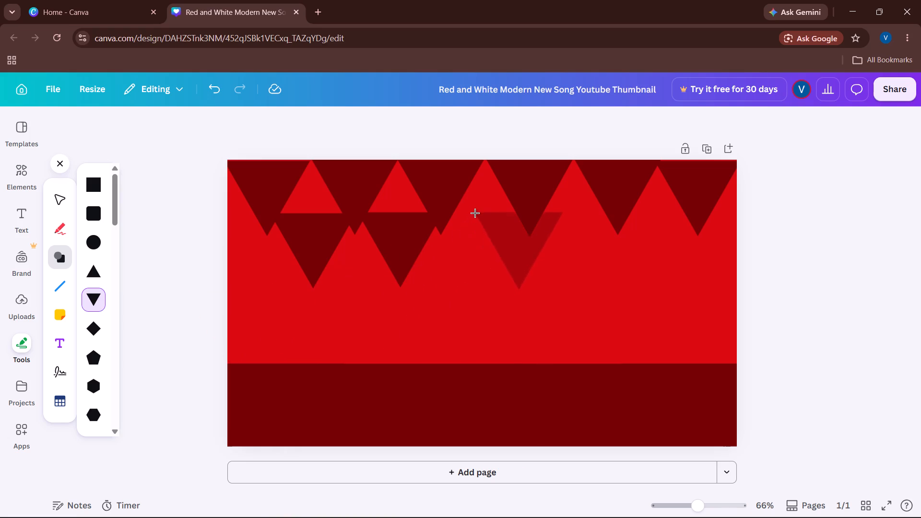
{"action": "left_click_drag", "start_coordinate": [475, 213], "coordinate": [447, 207]}
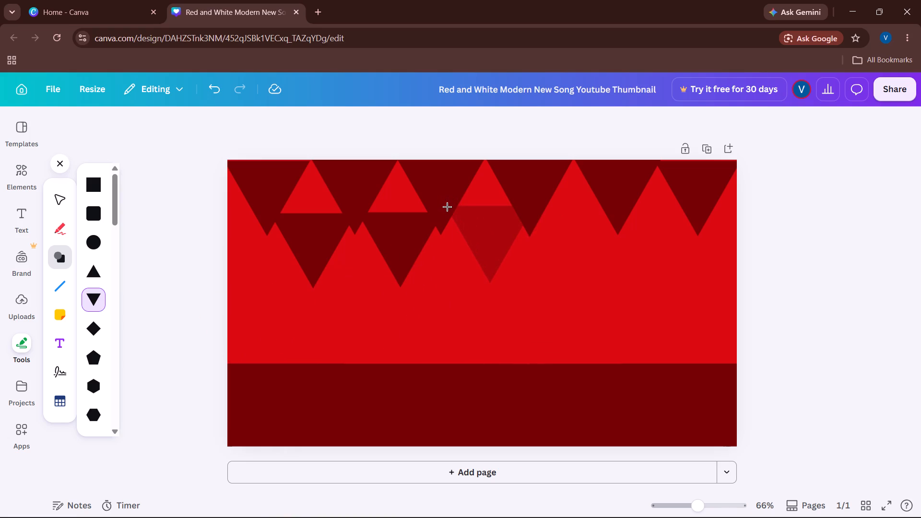
{"action": "left_click_drag", "start_coordinate": [447, 207], "coordinate": [447, 215]}
{"action": "left_click", "coordinate": [447, 215]}
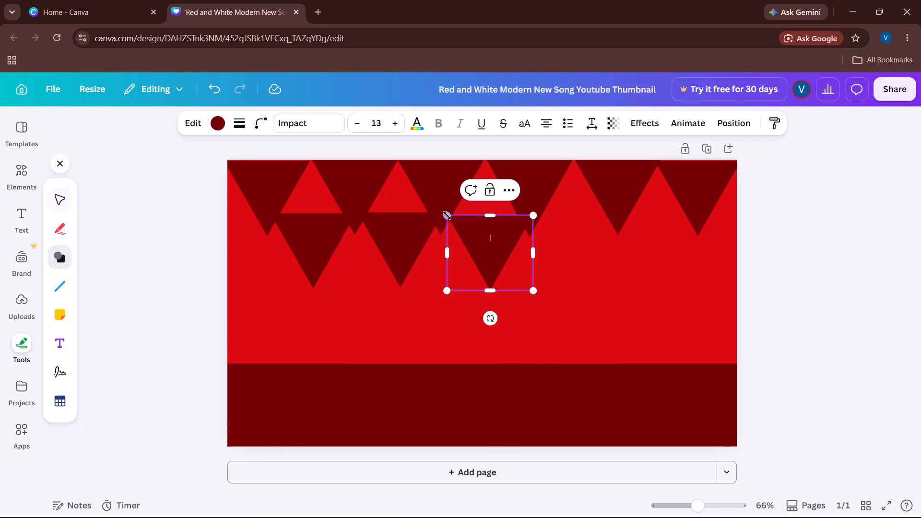
{"action": "left_click", "coordinate": [56, 257]}
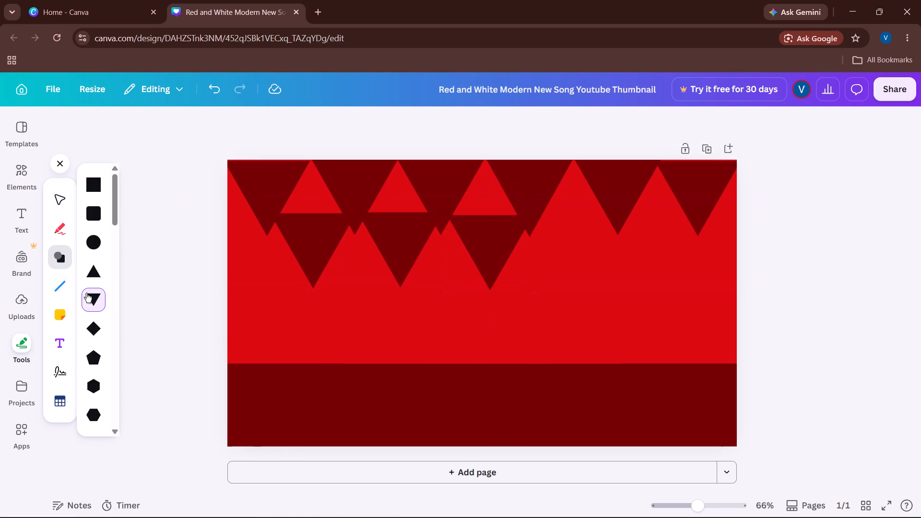
{"action": "left_click_drag", "start_coordinate": [94, 297], "coordinate": [539, 216]}
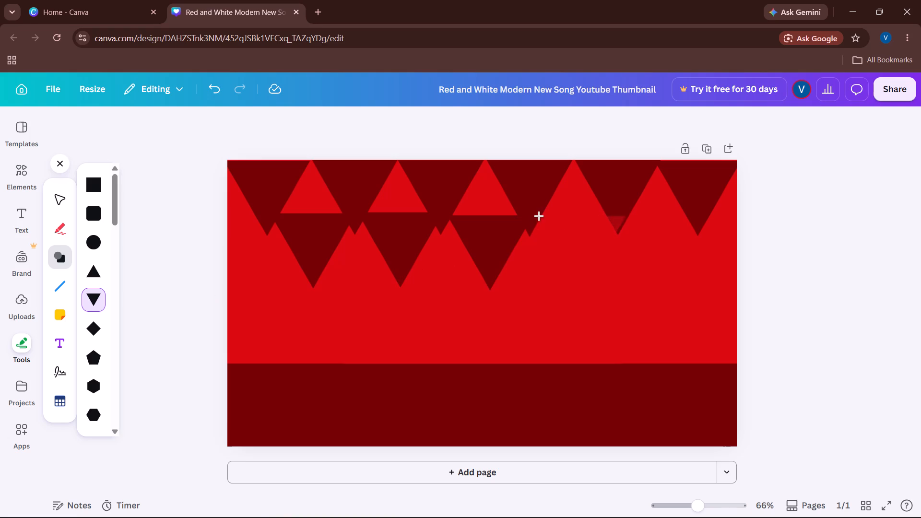
{"action": "left_click_drag", "start_coordinate": [539, 216], "coordinate": [528, 217]}
{"action": "left_click", "coordinate": [528, 217]}
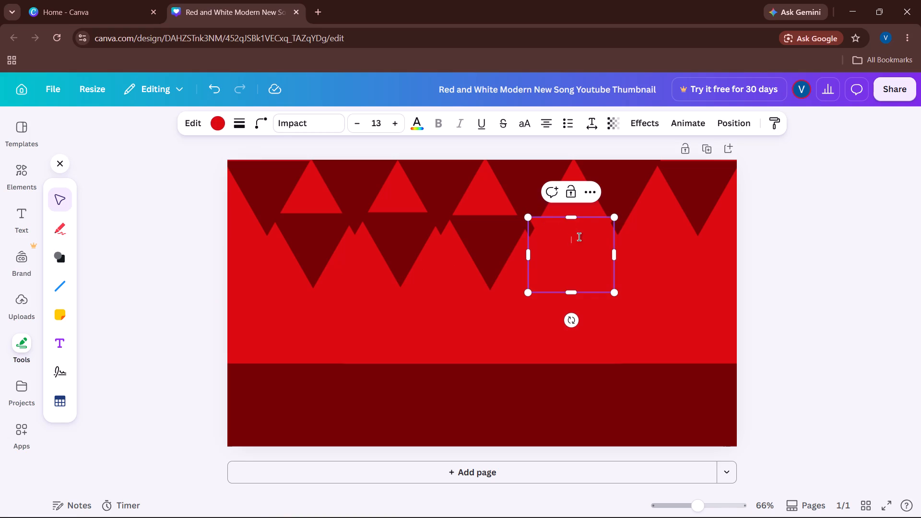
Recolour the fourth triangle of the second row dark red.
{"action": "left_click_drag", "start_coordinate": [579, 237], "coordinate": [587, 227]}
{"action": "left_click", "coordinate": [214, 118]}
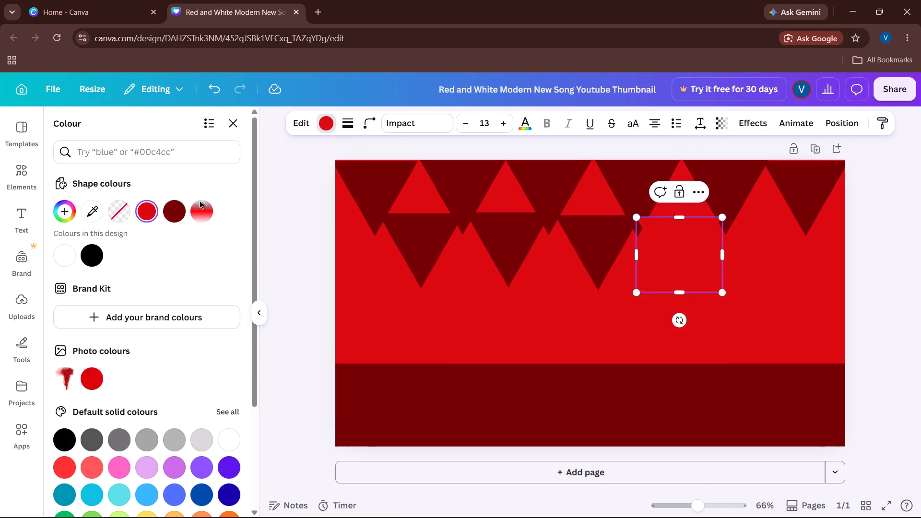
{"action": "left_click", "coordinate": [179, 204]}
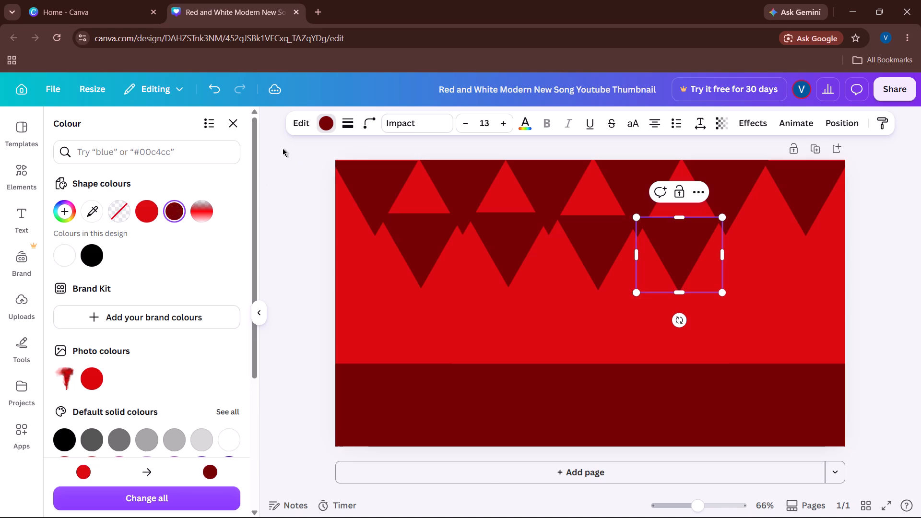
{"action": "left_click", "coordinate": [283, 148]}
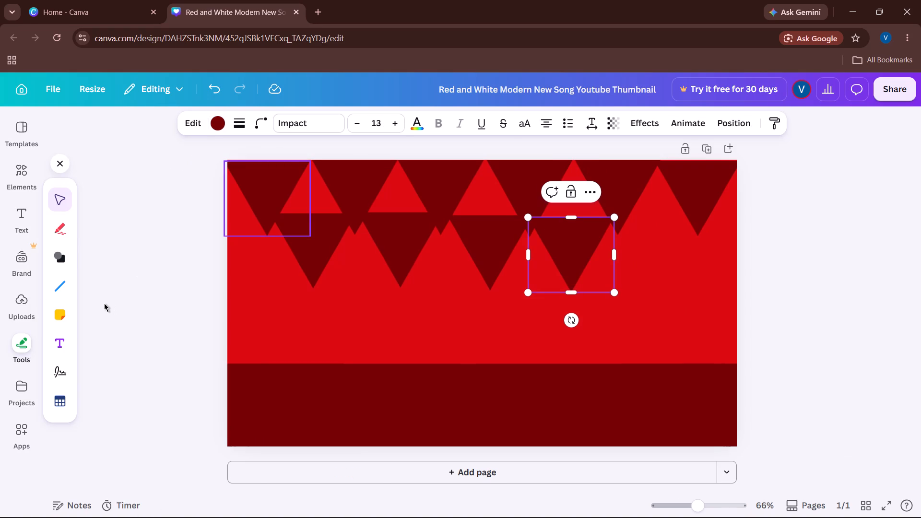
Move the second row's first two triangles down over the bottom band's upper edge, side by side from the page's left edge.
{"action": "left_click_drag", "start_coordinate": [307, 271], "coordinate": [253, 389]}
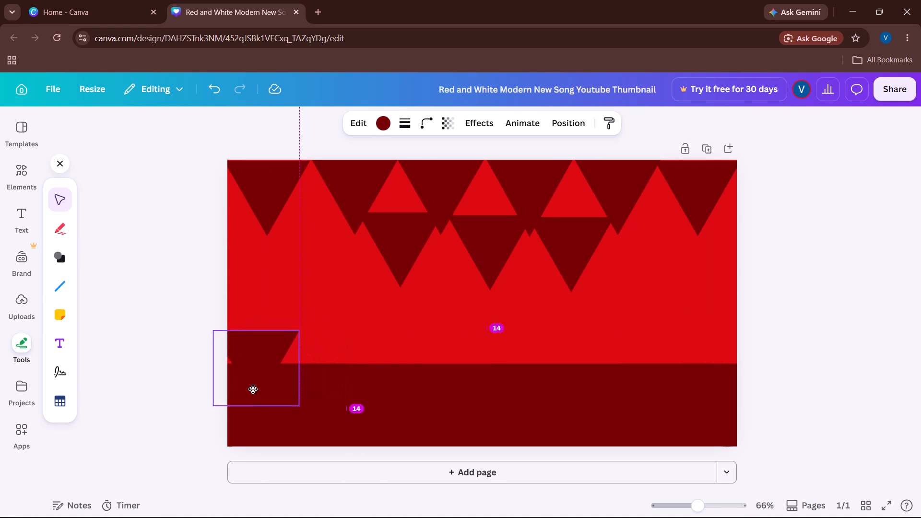
{"action": "left_click_drag", "start_coordinate": [253, 389], "coordinate": [249, 390]}
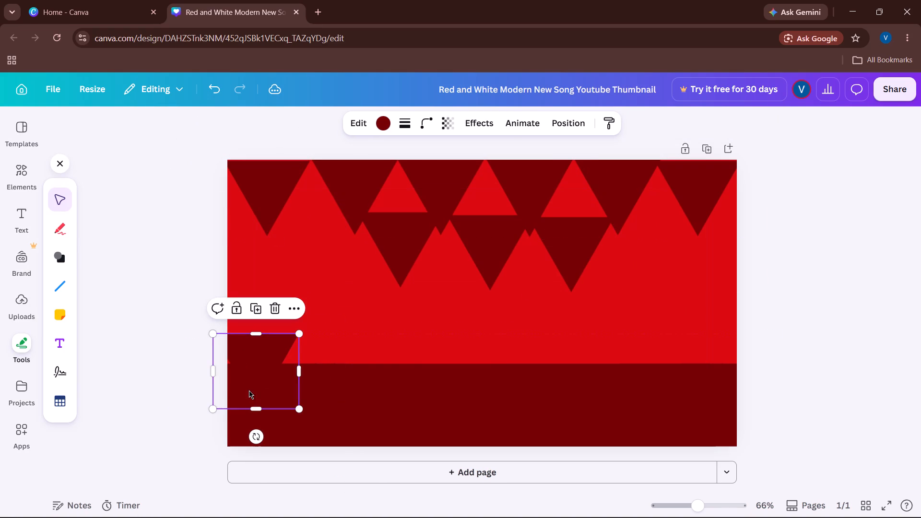
{"action": "left_click_drag", "start_coordinate": [252, 371], "coordinate": [246, 375]}
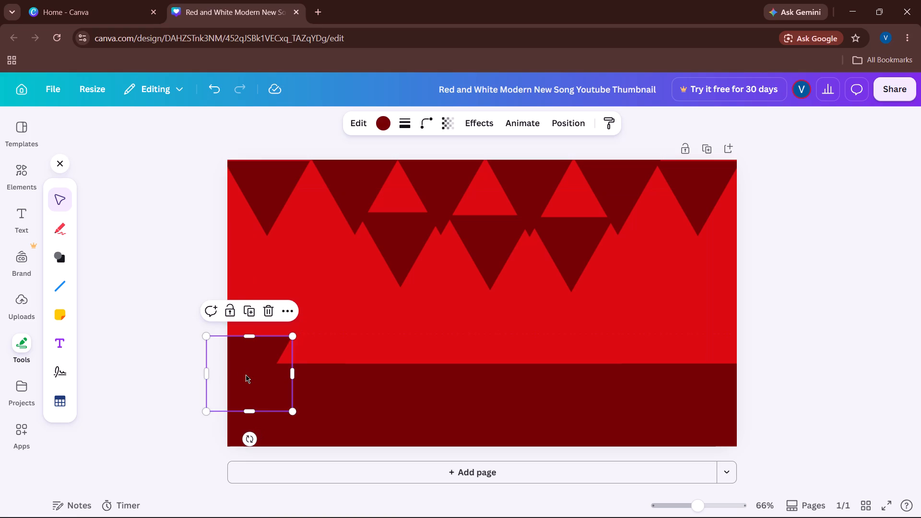
{"action": "left_click_drag", "start_coordinate": [388, 255], "coordinate": [332, 380]}
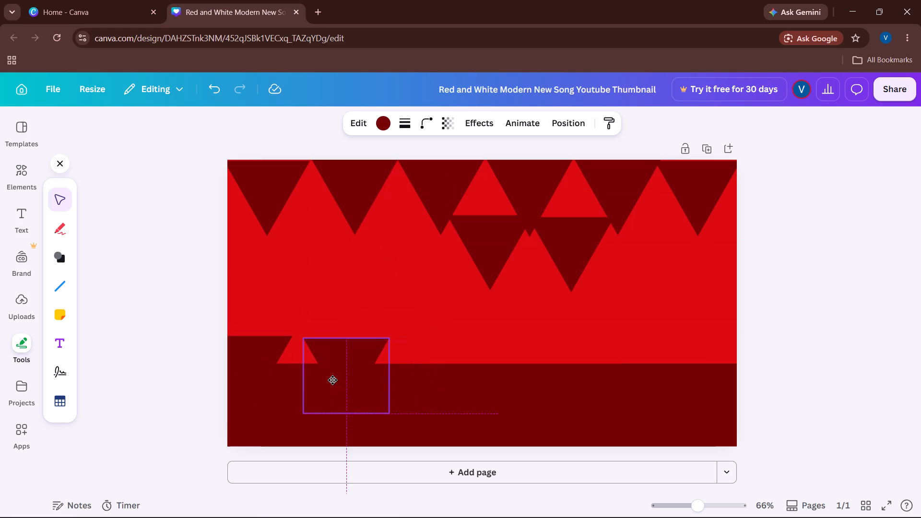
{"action": "left_click_drag", "start_coordinate": [332, 380], "coordinate": [325, 378]}
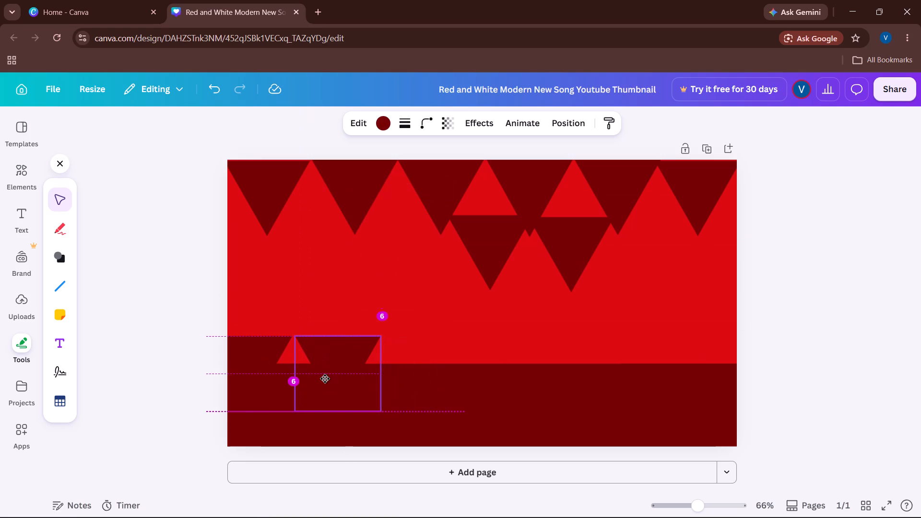
{"action": "left_click_drag", "start_coordinate": [325, 378], "coordinate": [321, 379]}
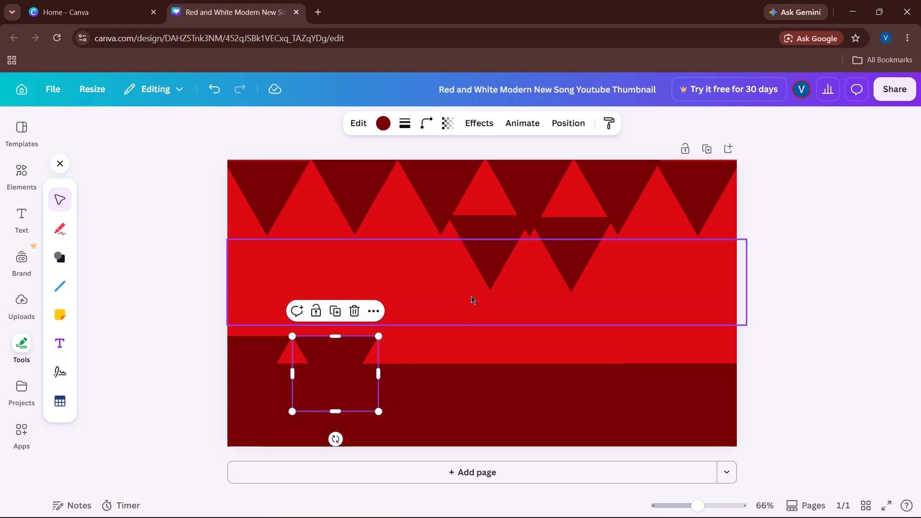
Move the second row's remaining two triangles down to the bottom band, continuing the row corner to corner at the same height.
{"action": "left_click_drag", "start_coordinate": [484, 260], "coordinate": [409, 378]}
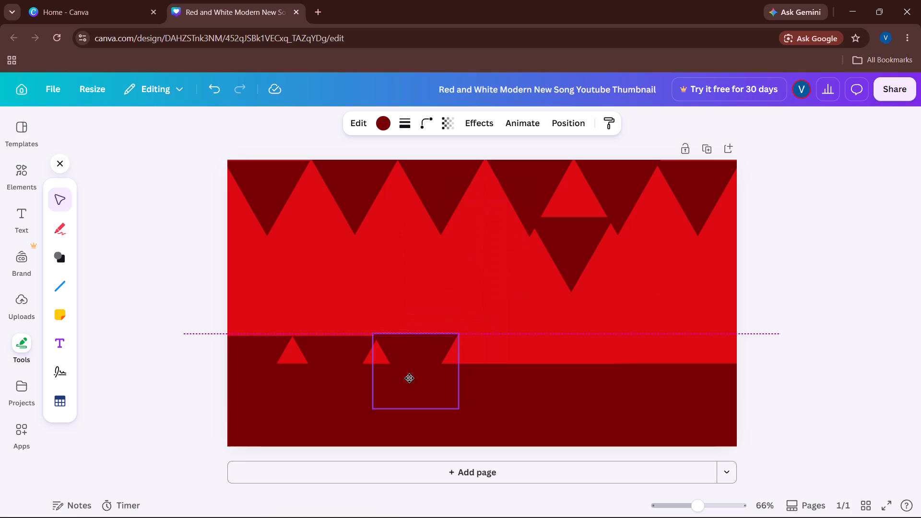
{"action": "left_click_drag", "start_coordinate": [409, 378], "coordinate": [413, 379]}
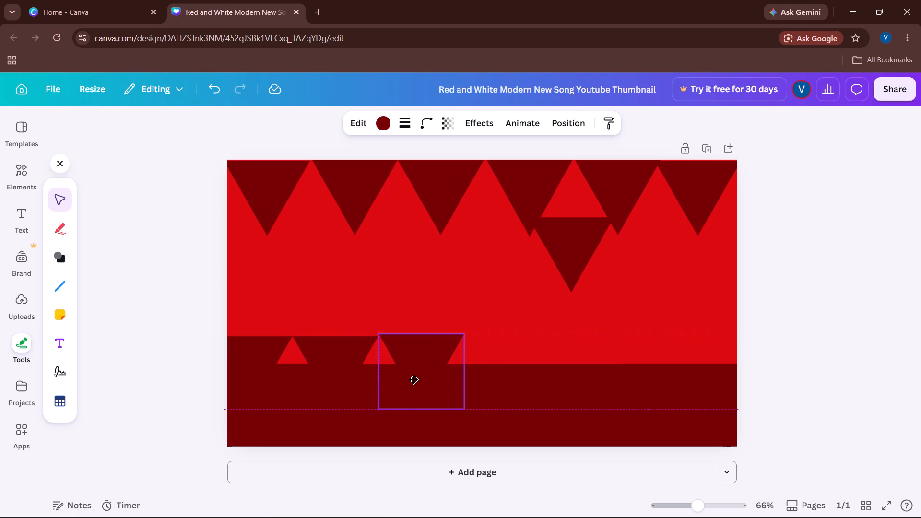
{"action": "left_click_drag", "start_coordinate": [413, 379], "coordinate": [413, 381]}
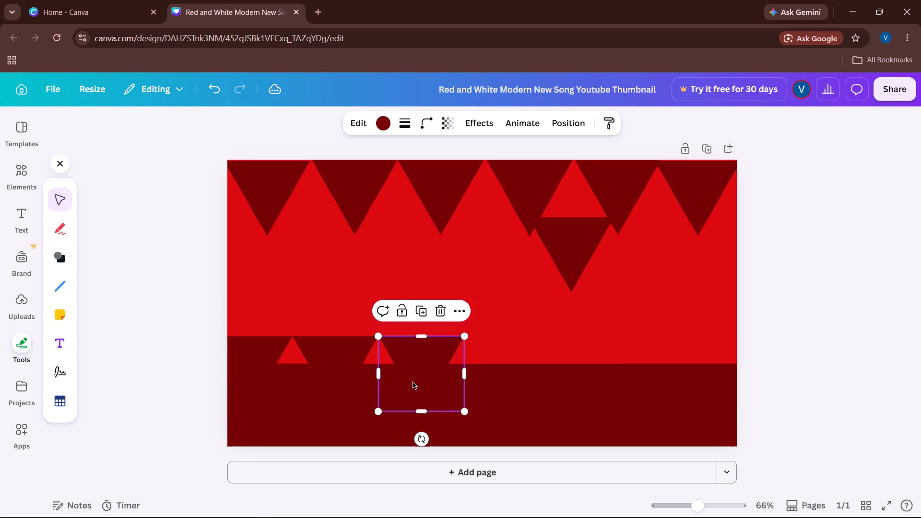
{"action": "left_click_drag", "start_coordinate": [570, 257], "coordinate": [497, 388]}
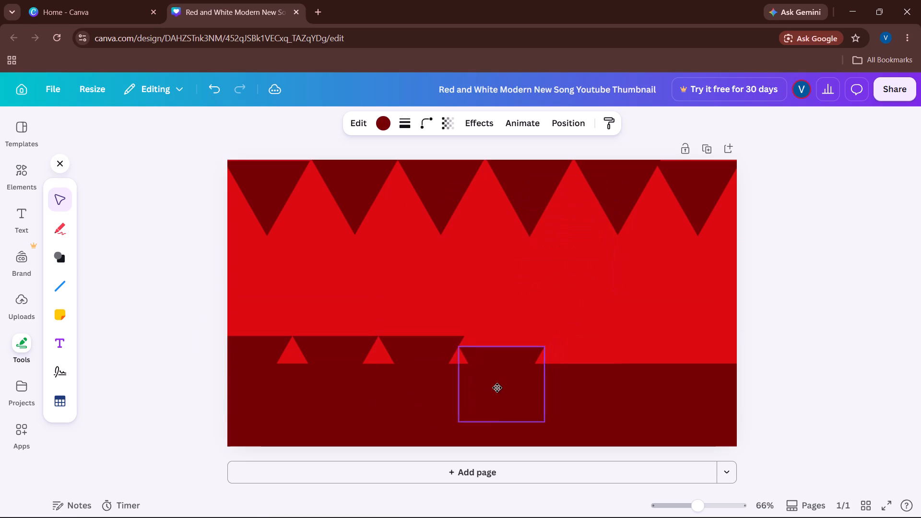
{"action": "left_click_drag", "start_coordinate": [497, 388], "coordinate": [505, 376]}
{"action": "left_click", "coordinate": [505, 376]}
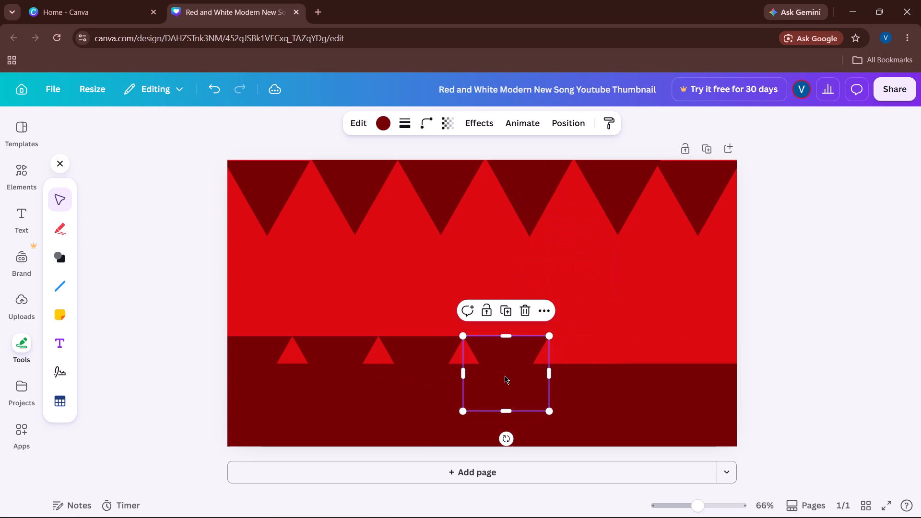
{"action": "left_click", "coordinate": [415, 276]}
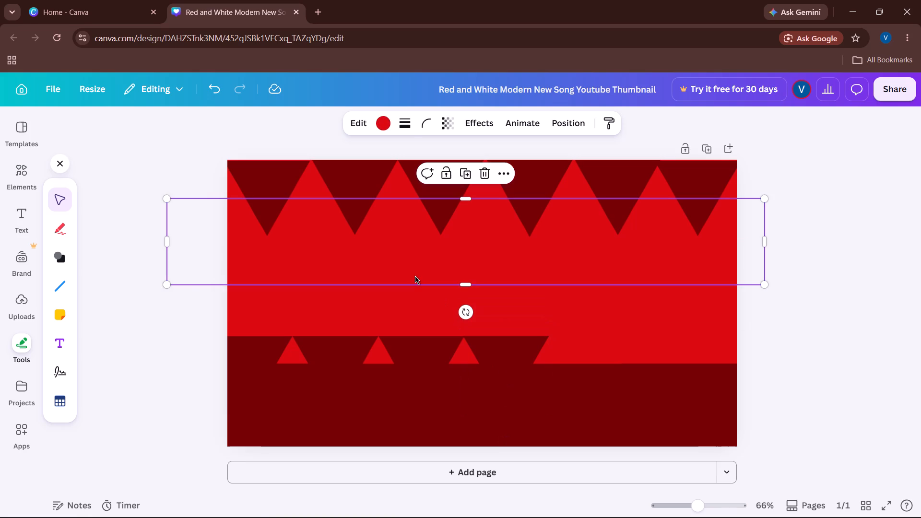
{"action": "left_click", "coordinate": [171, 306]}
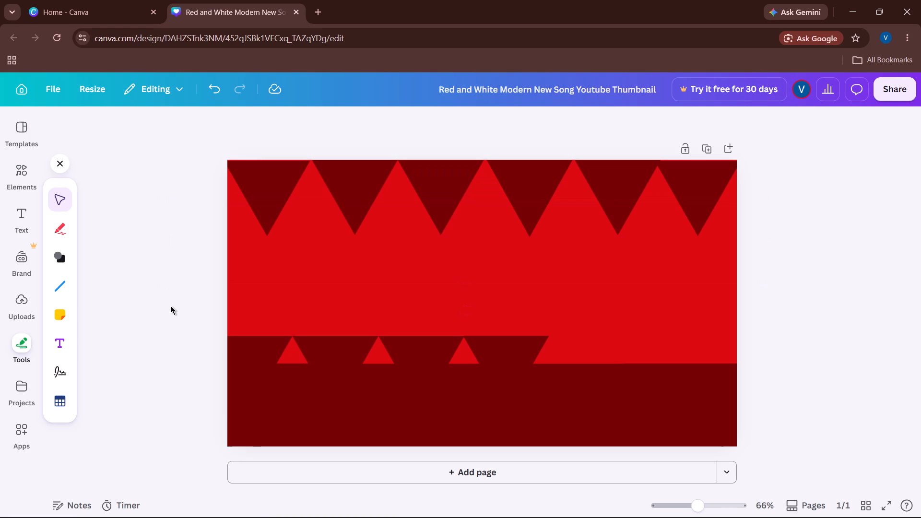
Add a fifth downward-pointing dark red triangle to the bottom row, its corner meeting the fourth triangle's.
{"action": "left_click", "coordinate": [58, 255]}
{"action": "left_click_drag", "start_coordinate": [86, 292], "coordinate": [500, 355]}
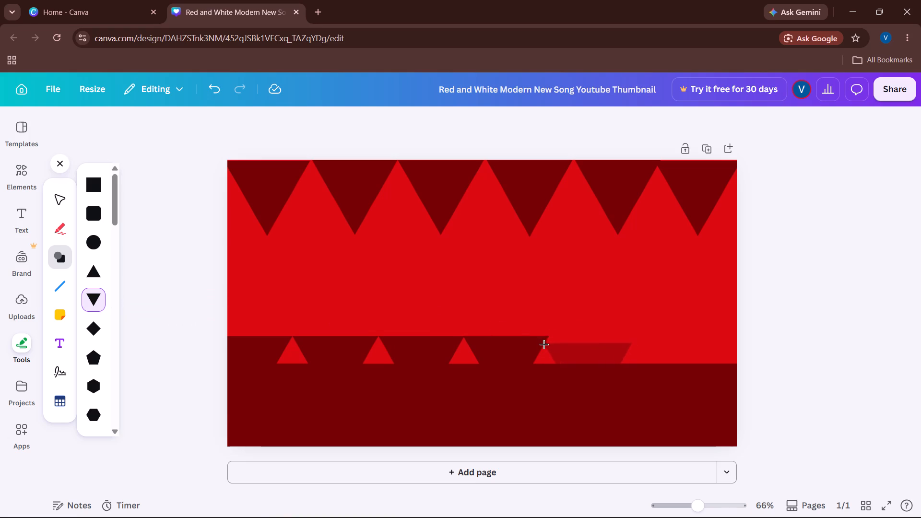
{"action": "left_click", "coordinate": [544, 336]}
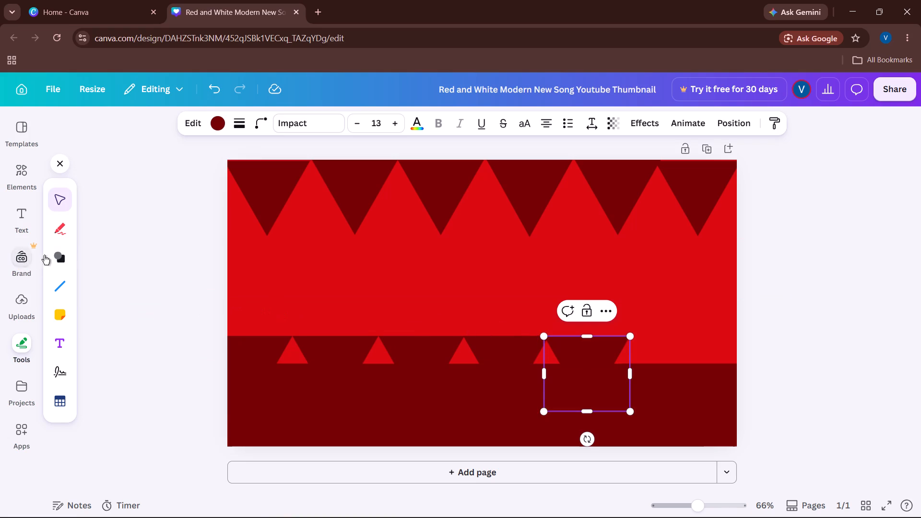
Add a sixth downward-pointing triangle to the bottom row, next to the fifth, and colour it dark red #770205.
{"action": "left_click", "coordinate": [63, 262]}
{"action": "left_click_drag", "start_coordinate": [93, 298], "coordinate": [343, 345]}
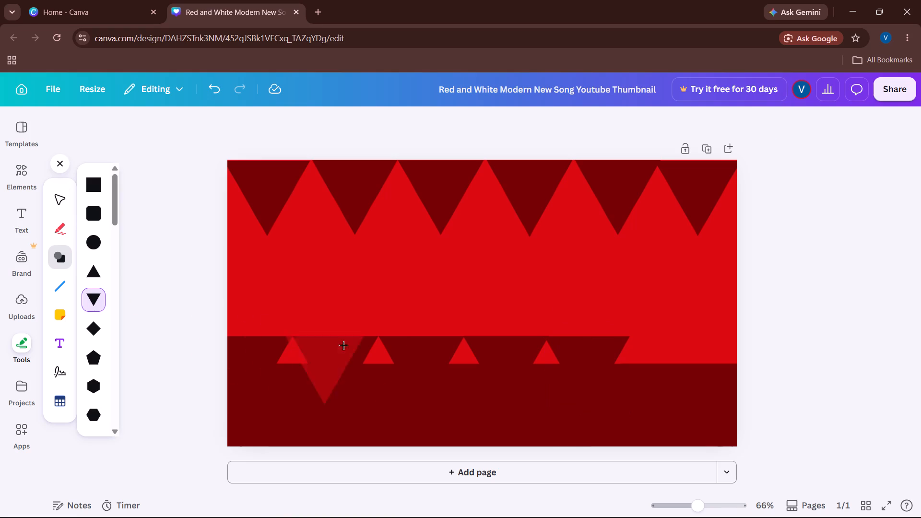
{"action": "left_click_drag", "start_coordinate": [343, 345], "coordinate": [630, 329]}
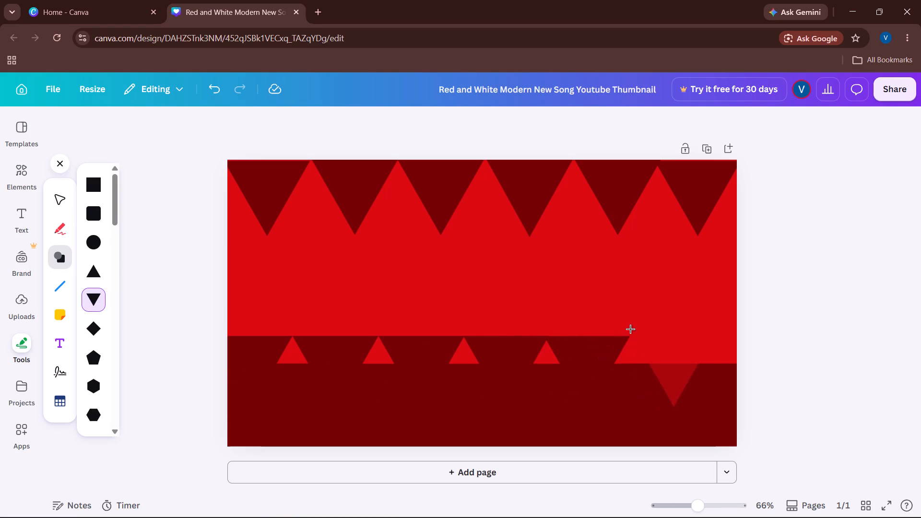
{"action": "left_click_drag", "start_coordinate": [630, 329], "coordinate": [628, 334]}
{"action": "left_click", "coordinate": [628, 334]}
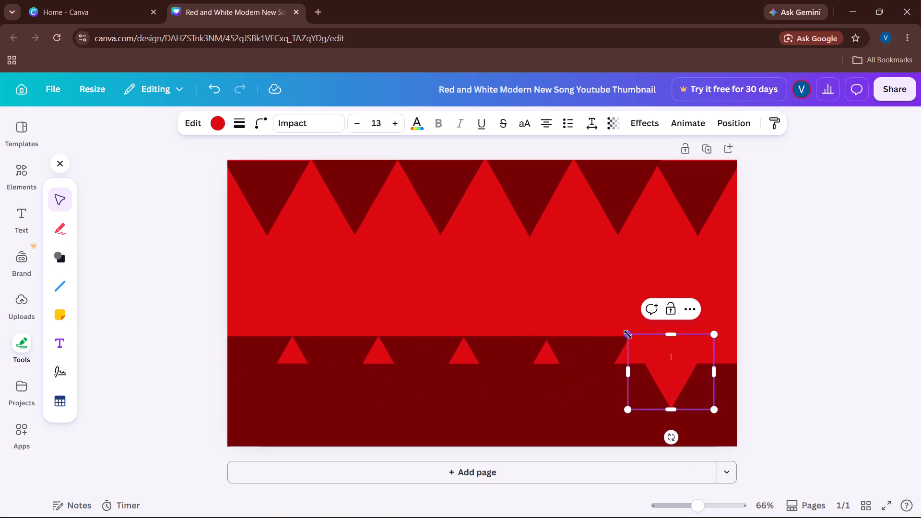
{"action": "left_click", "coordinate": [215, 127]}
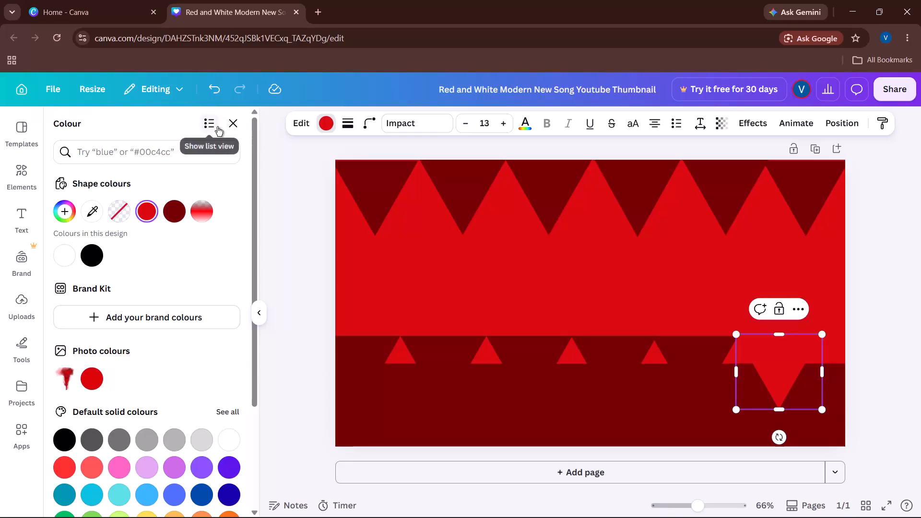
{"action": "left_click", "coordinate": [175, 213]}
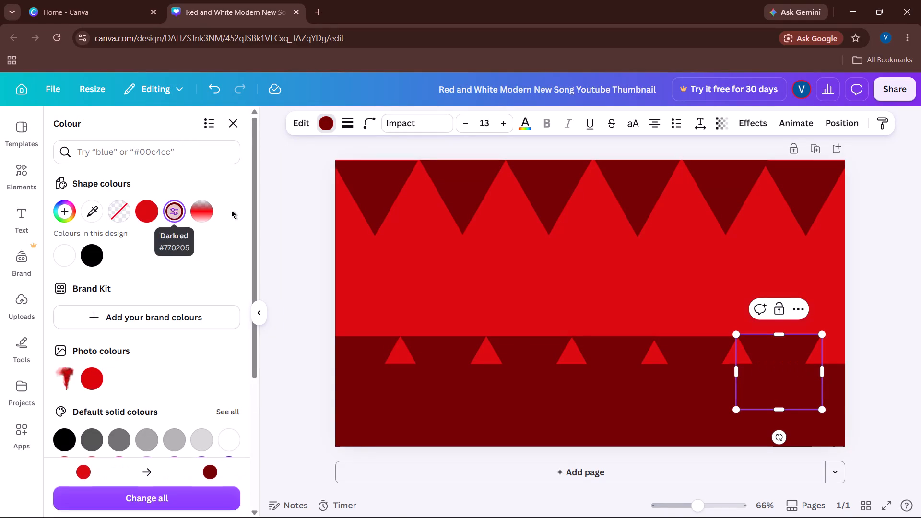
{"action": "left_click", "coordinate": [287, 221]}
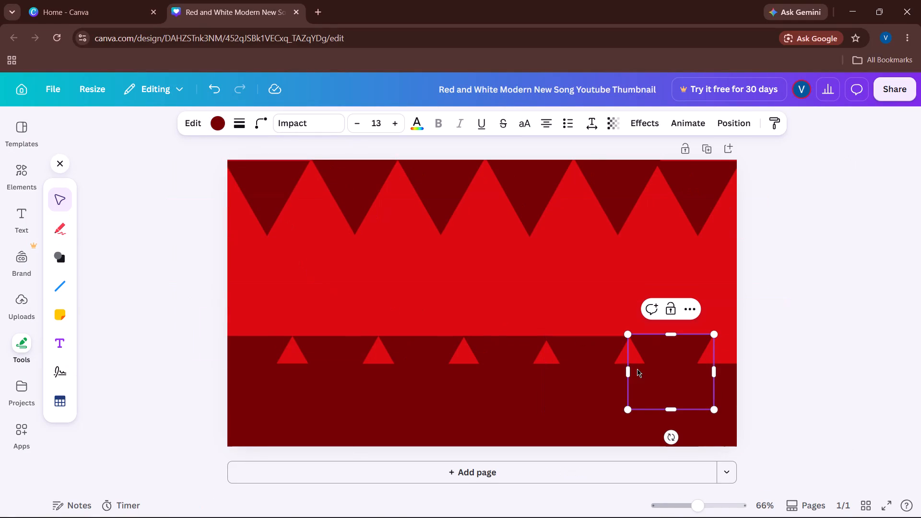
Move the bottom row's sixth triangle slightly over the fifth's corner, with its top edge level with the row.
{"action": "left_click", "coordinate": [651, 369]}
{"action": "left_click_drag", "start_coordinate": [651, 369], "coordinate": [651, 374]}
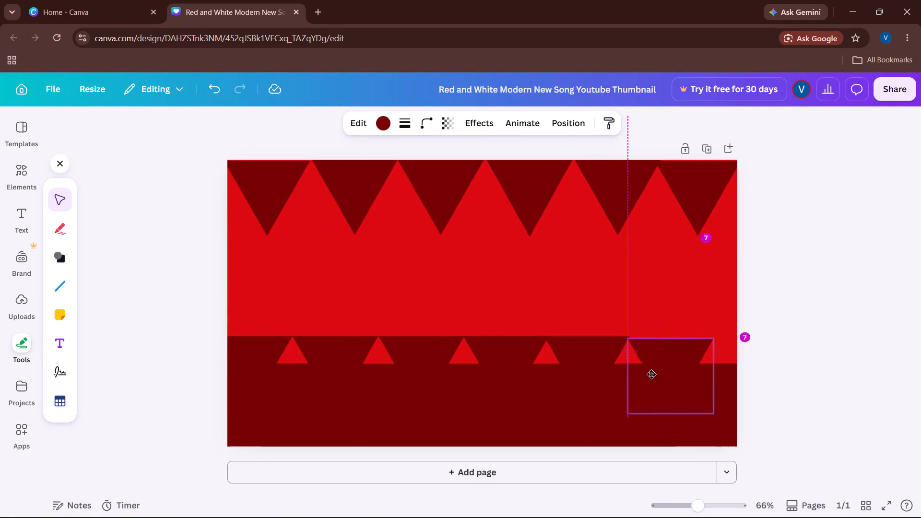
{"action": "left_click_drag", "start_coordinate": [651, 374], "coordinate": [640, 370]}
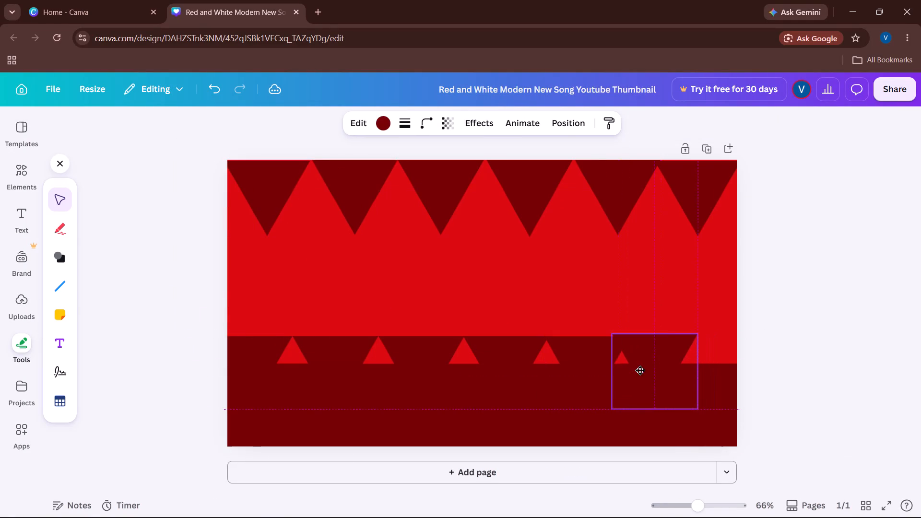
{"action": "left_click_drag", "start_coordinate": [640, 370], "coordinate": [646, 371]}
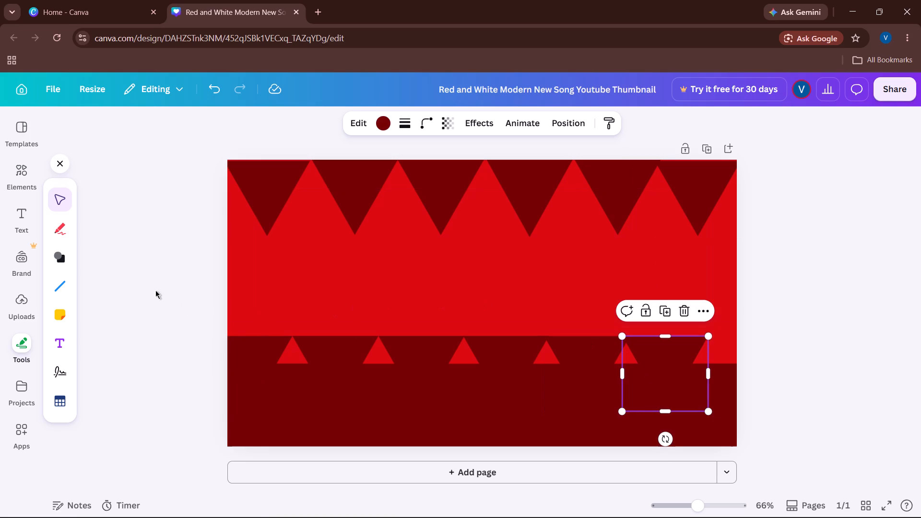
Add a seventh downward-pointing triangle to the bottom row, overhanging the page's right edge, and colour it dark red #770205.
{"action": "left_click", "coordinate": [71, 262]}
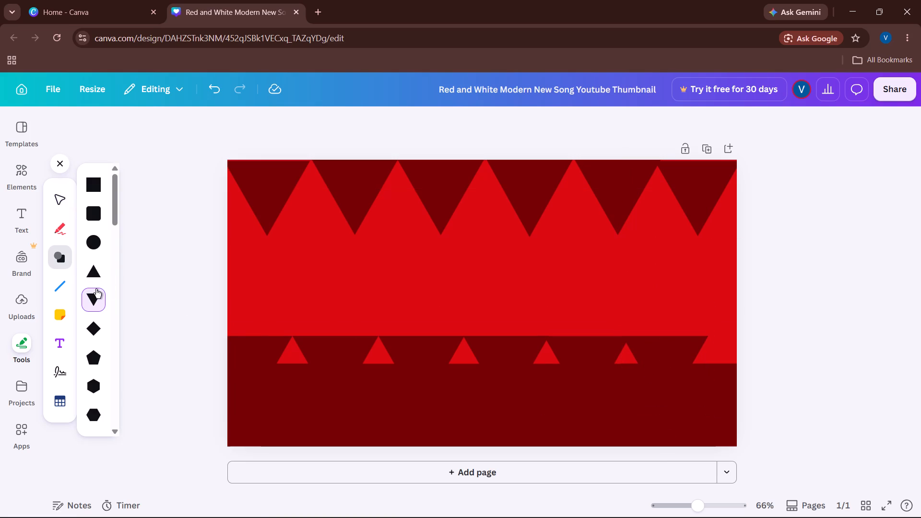
{"action": "left_click_drag", "start_coordinate": [96, 289], "coordinate": [696, 335]}
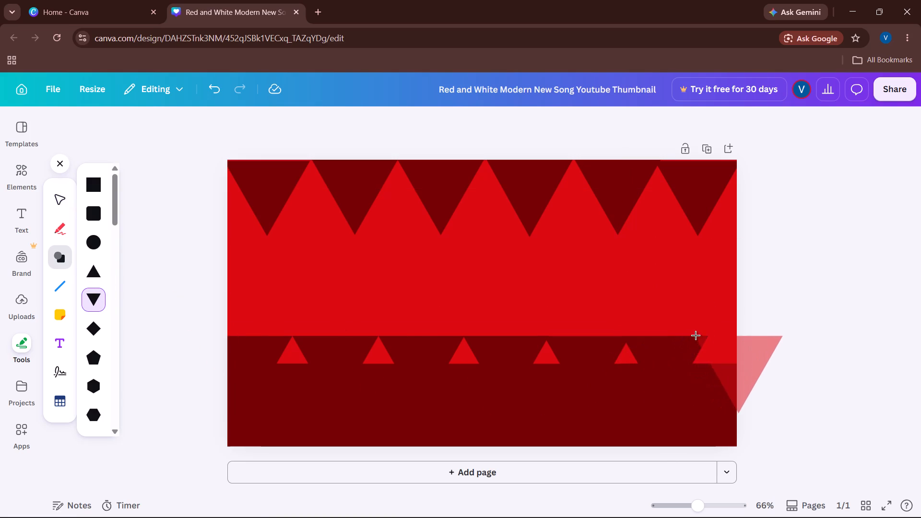
{"action": "left_click_drag", "start_coordinate": [696, 335], "coordinate": [699, 334]}
{"action": "left_click", "coordinate": [699, 334]}
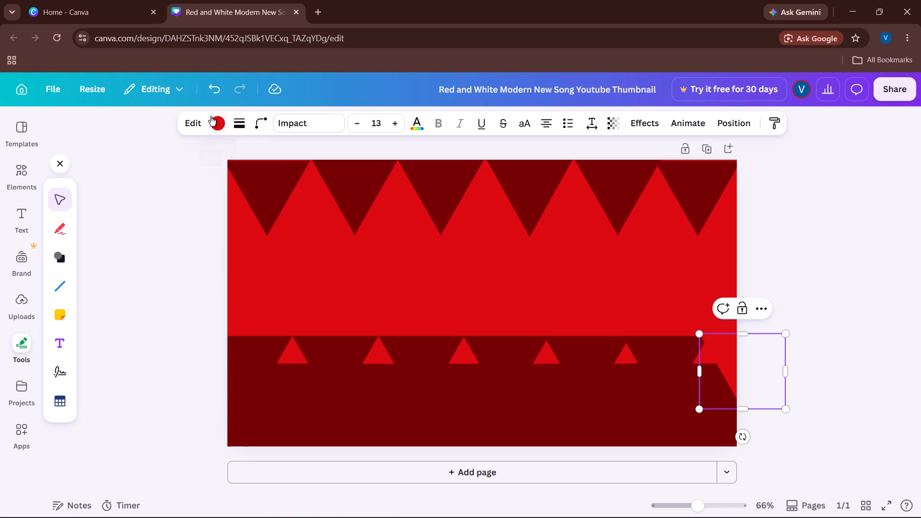
{"action": "left_click", "coordinate": [211, 117]}
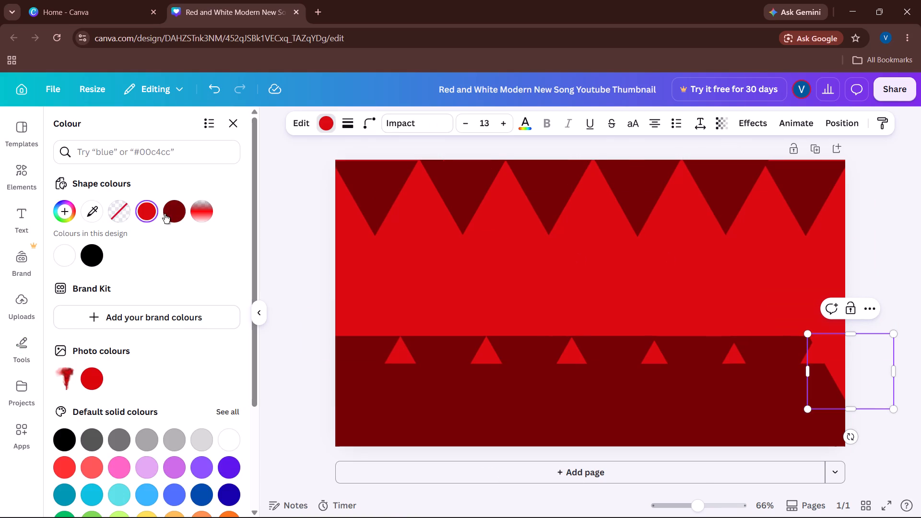
{"action": "left_click", "coordinate": [171, 209]}
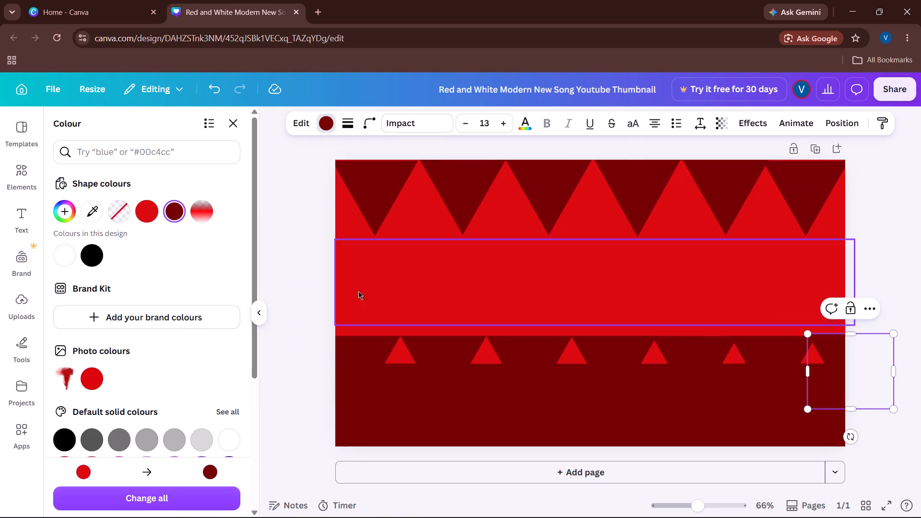
{"action": "left_click", "coordinate": [313, 268]}
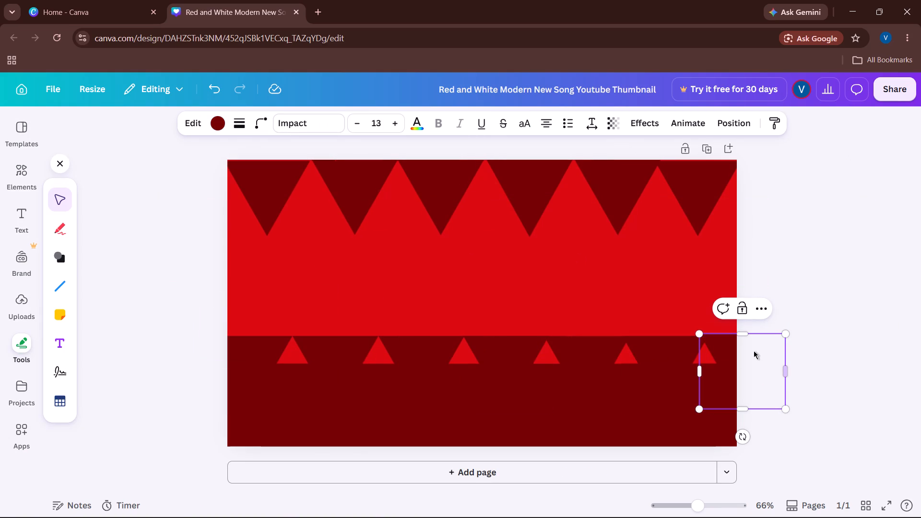
Widen the bottom row's seventh triangle outward beyond the page's right edge and deselect it.
{"action": "left_click_drag", "start_coordinate": [748, 352], "coordinate": [788, 362]}
{"action": "left_click_drag", "start_coordinate": [788, 362], "coordinate": [805, 363]}
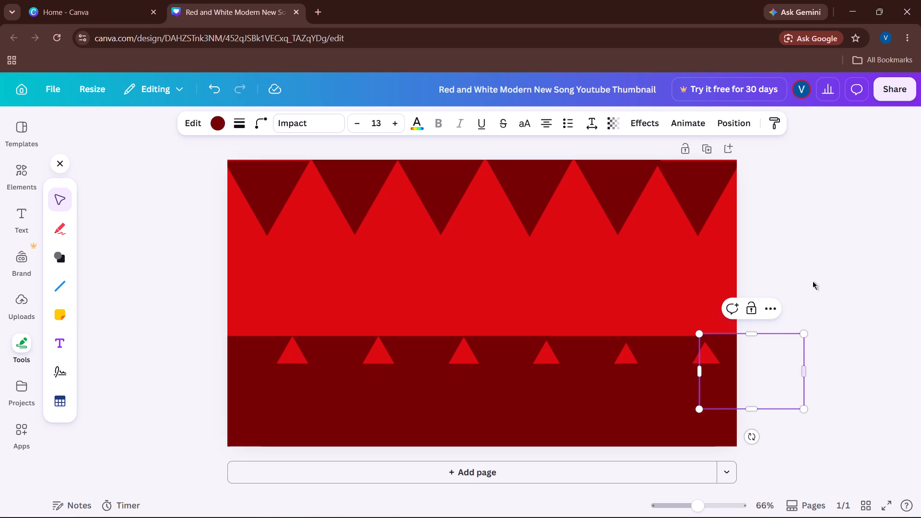
{"action": "left_click", "coordinate": [813, 281]}
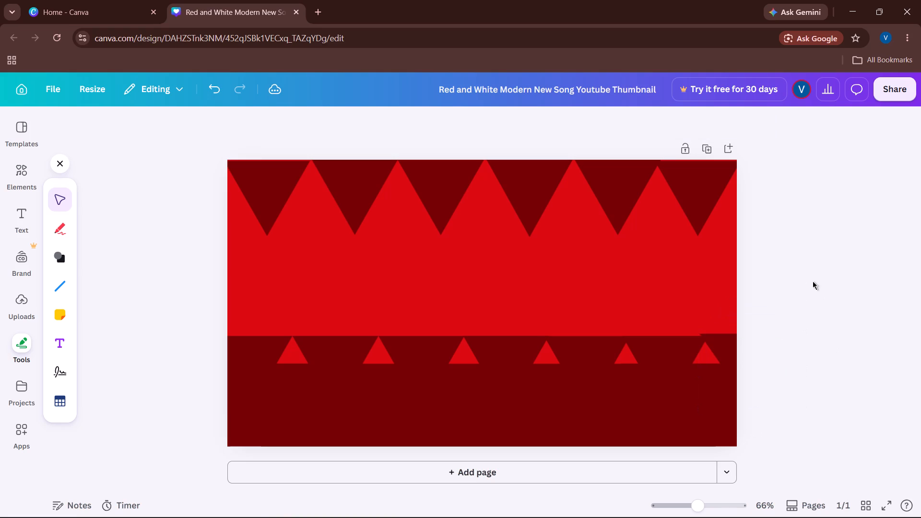
{"action": "key", "text": "Return"}
Add a heading to the page and replace its placeholder text with "VARSHITH".
{"action": "left_click", "coordinate": [13, 215]}
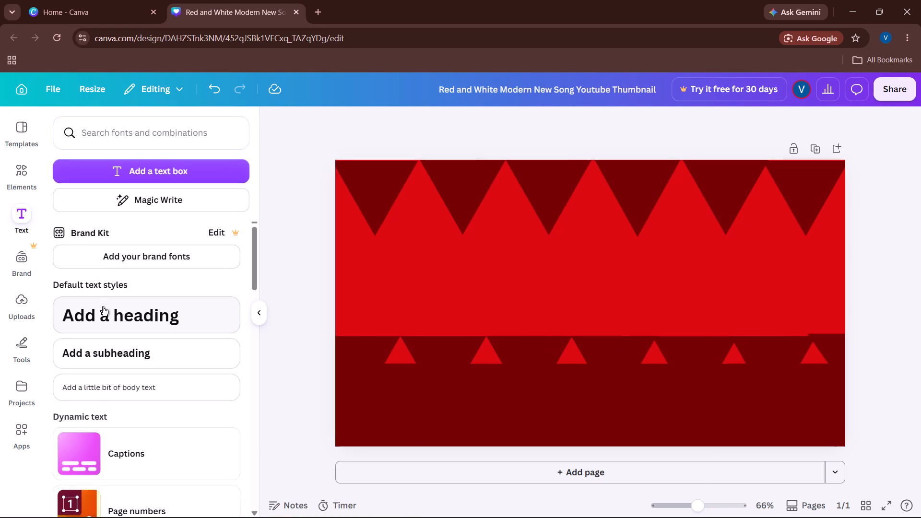
{"action": "left_click", "coordinate": [103, 306]}
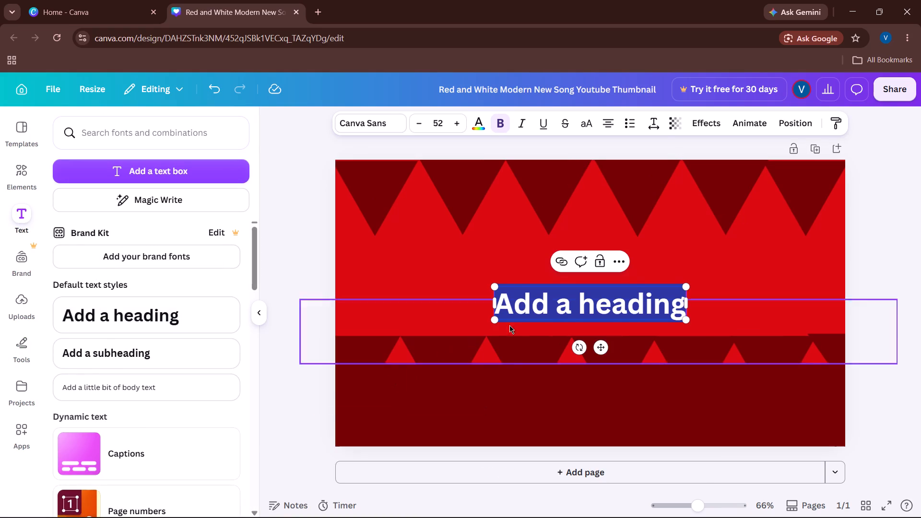
{"action": "left_click", "coordinate": [683, 305]}
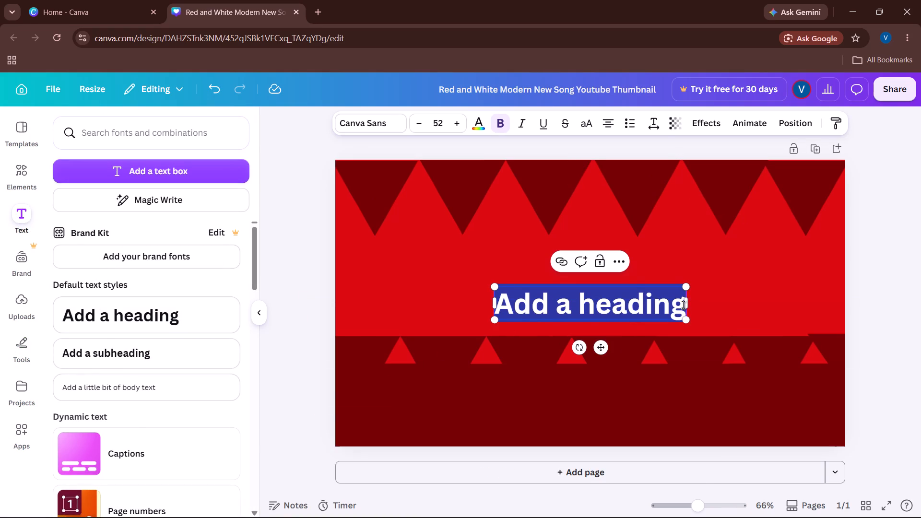
{"action": "key", "text": "BackSpace"}
{"action": "key", "text": "BackSpace"}
{"action": "key", "text": "BackSpace"}
{"action": "key", "text": "BackSpace"}
{"action": "key", "text": "BackSpace"}
{"action": "key", "text": "BackSpace"}
{"action": "key", "text": "BackSpace"}
{"action": "key", "text": "BackSpace"}
{"action": "key", "text": "BackSpace"}
{"action": "key", "text": "BackSpace"}
{"action": "key", "text": "BackSpace"}
{"action": "key", "text": "BackSpace"}
{"action": "key", "text": "BackSpace"}
{"action": "key", "text": "BackSpace"}
{"action": "key", "text": "BackSpace"}
{"action": "key", "text": "BackSpace"}
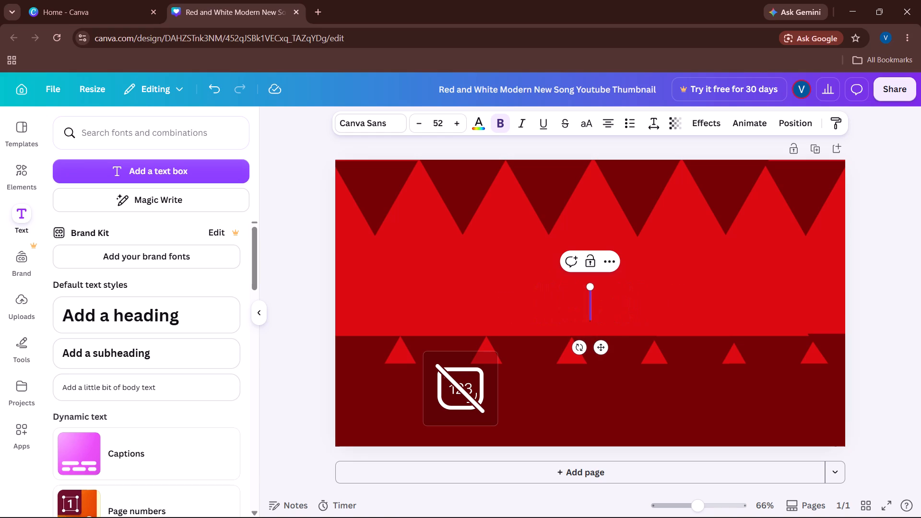
{"action": "type", "text": "VARSHITH"}
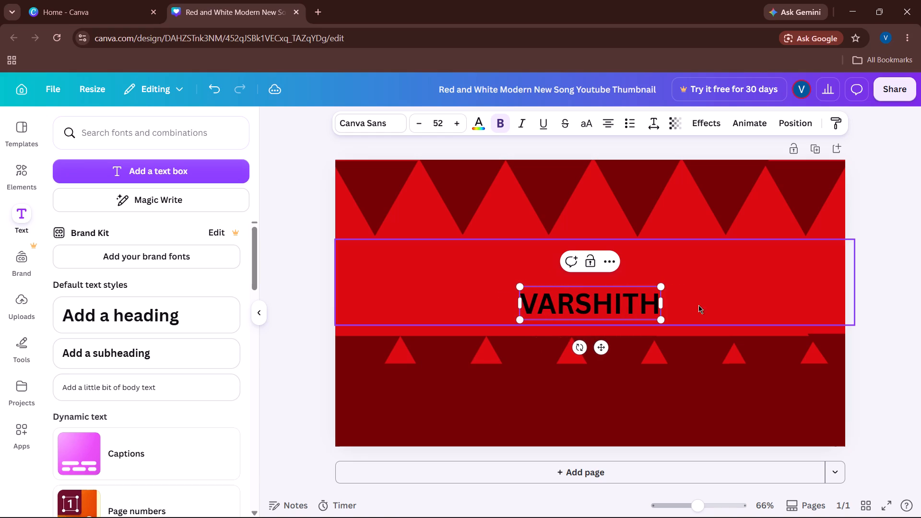
Widen the VARSHITH heading's text box to about 690.
{"action": "left_click", "coordinate": [660, 304]}
{"action": "left_click", "coordinate": [683, 303]}
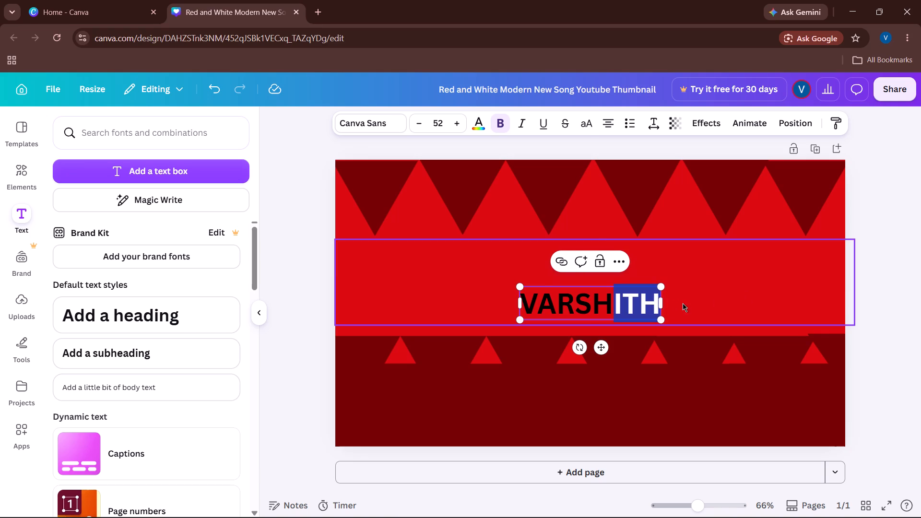
{"action": "left_click", "coordinate": [630, 305]}
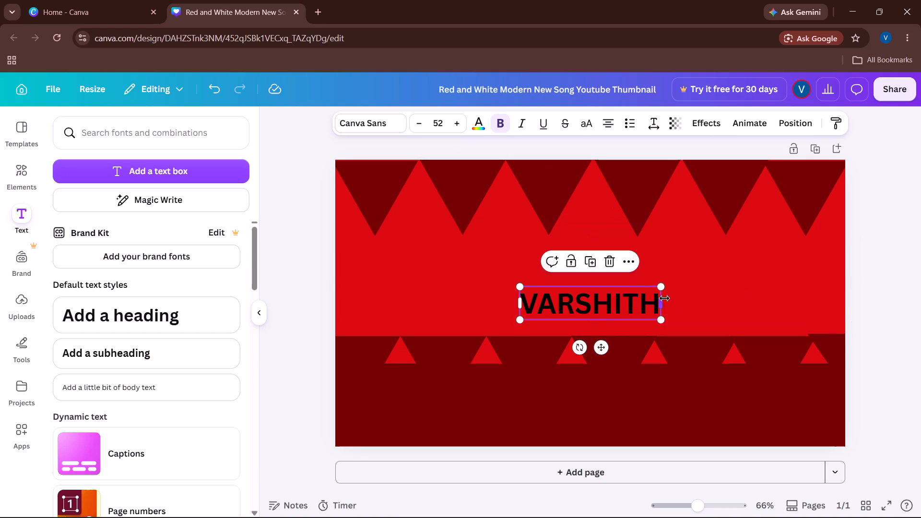
{"action": "left_click_drag", "start_coordinate": [661, 301], "coordinate": [797, 294]}
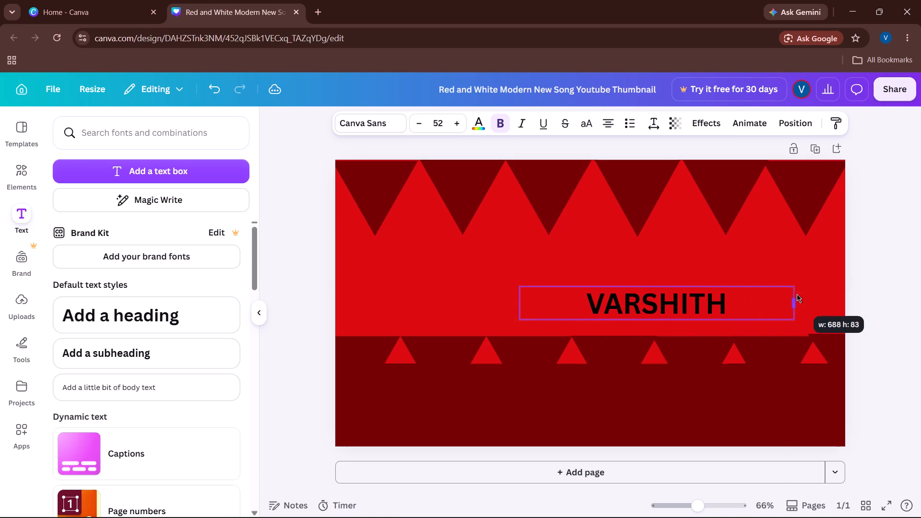
{"action": "left_click_drag", "start_coordinate": [797, 294], "coordinate": [799, 294]}
Move the VARSHITH heading down into the dark red bottom band, roughly centred beneath the small red triangles.
{"action": "left_click_drag", "start_coordinate": [661, 304], "coordinate": [599, 302]}
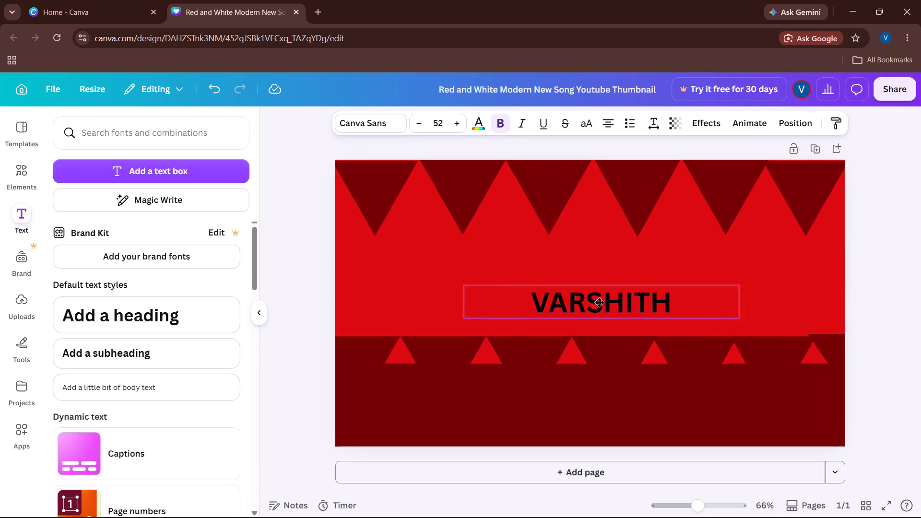
{"action": "left_click_drag", "start_coordinate": [599, 302], "coordinate": [590, 299]}
{"action": "left_click_drag", "start_coordinate": [549, 294], "coordinate": [547, 381]}
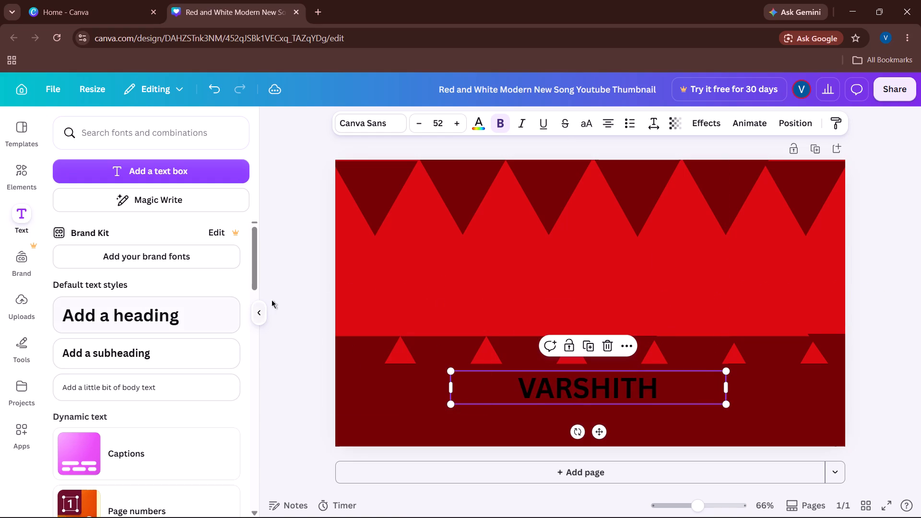
{"action": "left_click", "coordinate": [299, 301]}
{"action": "left_click", "coordinate": [258, 311]}
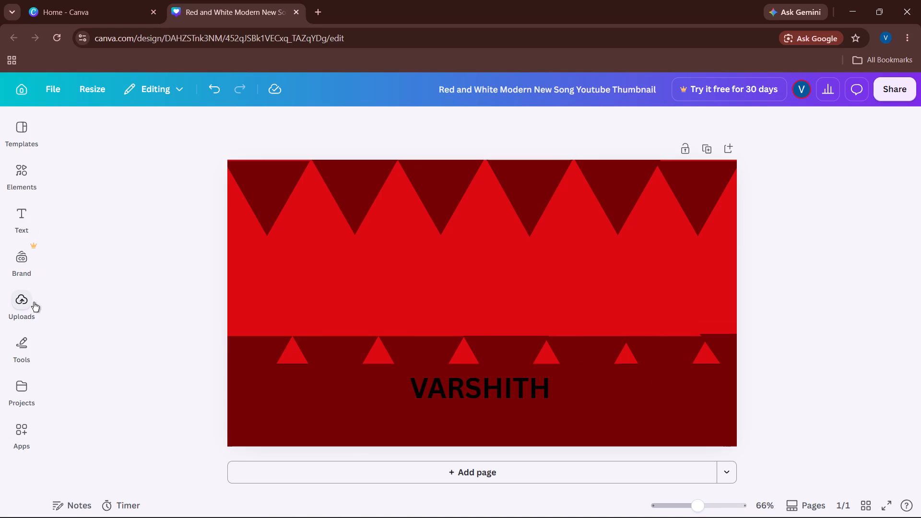
Draw a straight horizontal line across the middle of the page, extending past both the left and right page edges.
{"action": "left_click", "coordinate": [28, 341]}
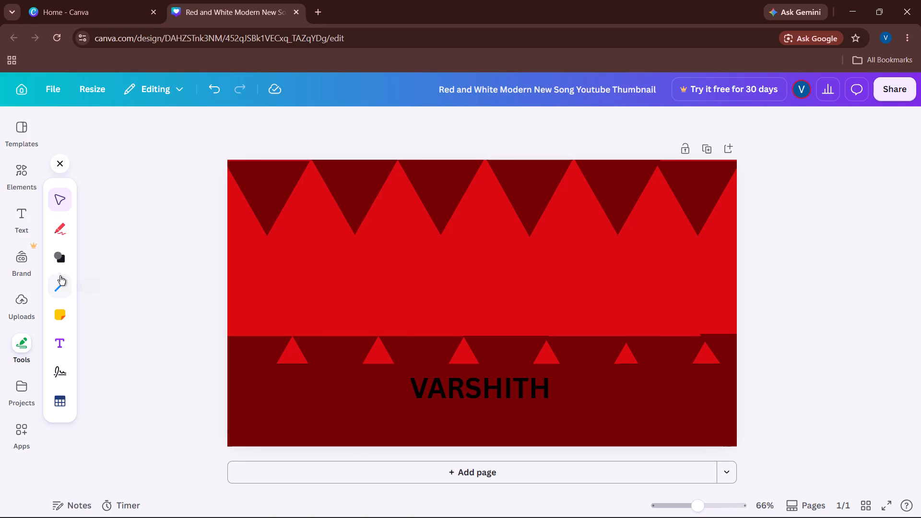
{"action": "left_click", "coordinate": [63, 284]}
{"action": "left_click", "coordinate": [94, 265]}
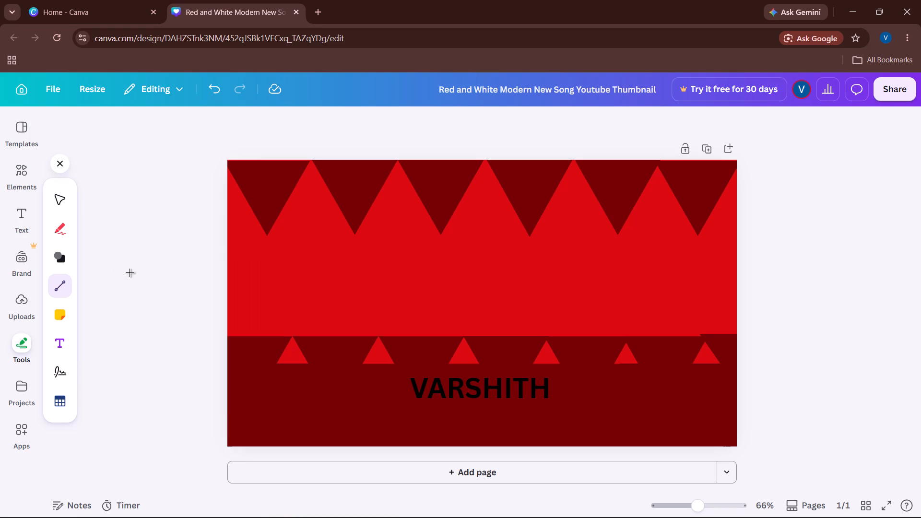
{"action": "left_click", "coordinate": [372, 280]}
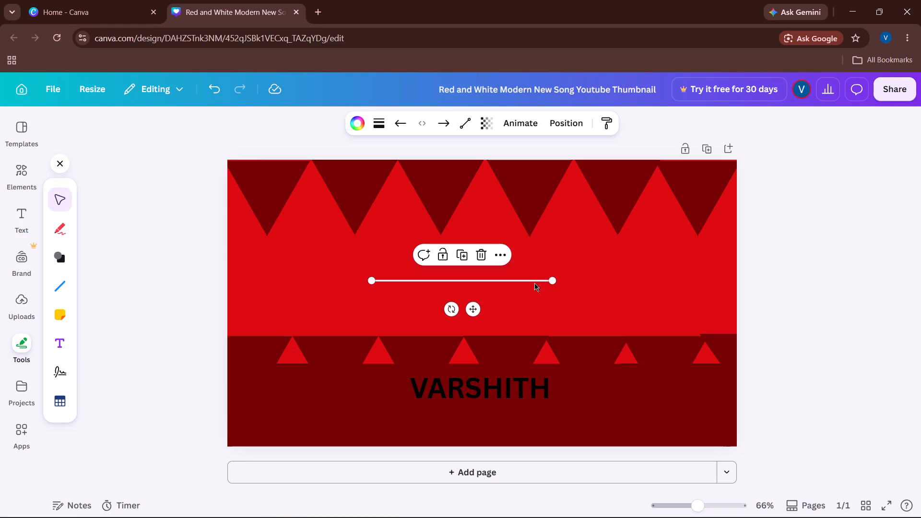
{"action": "left_click_drag", "start_coordinate": [549, 282], "coordinate": [705, 292]}
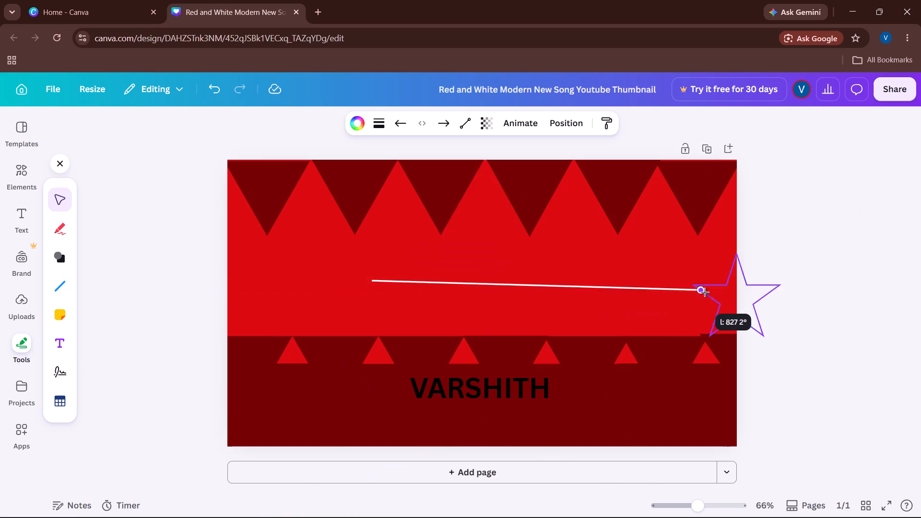
{"action": "left_click_drag", "start_coordinate": [705, 292], "coordinate": [744, 286]}
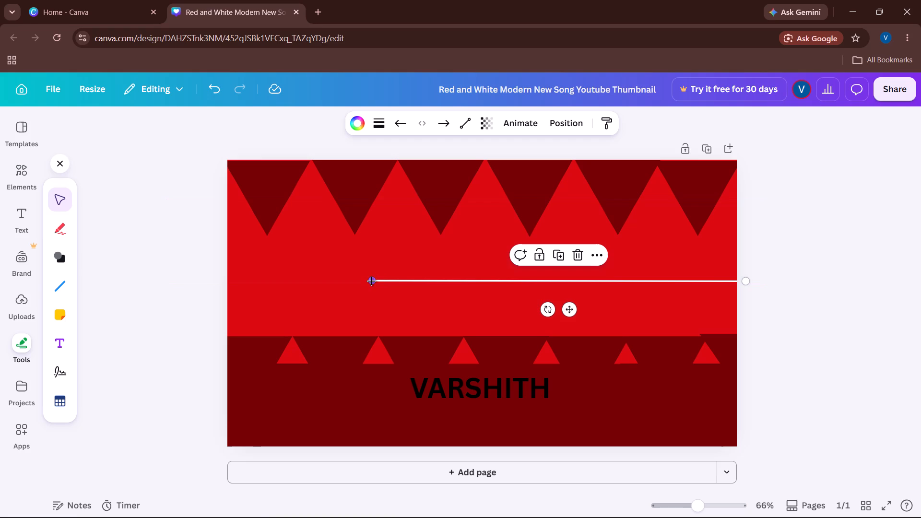
{"action": "left_click_drag", "start_coordinate": [374, 280], "coordinate": [283, 275]}
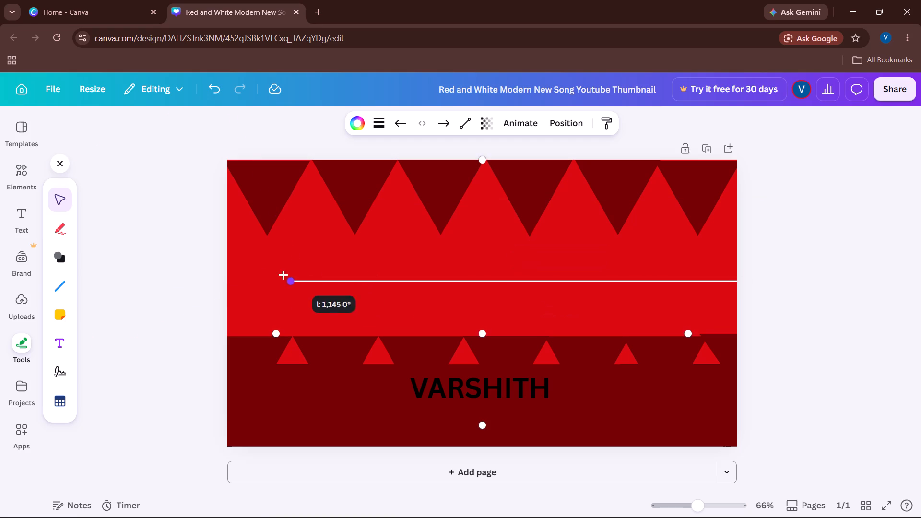
{"action": "left_click_drag", "start_coordinate": [283, 275], "coordinate": [210, 281]}
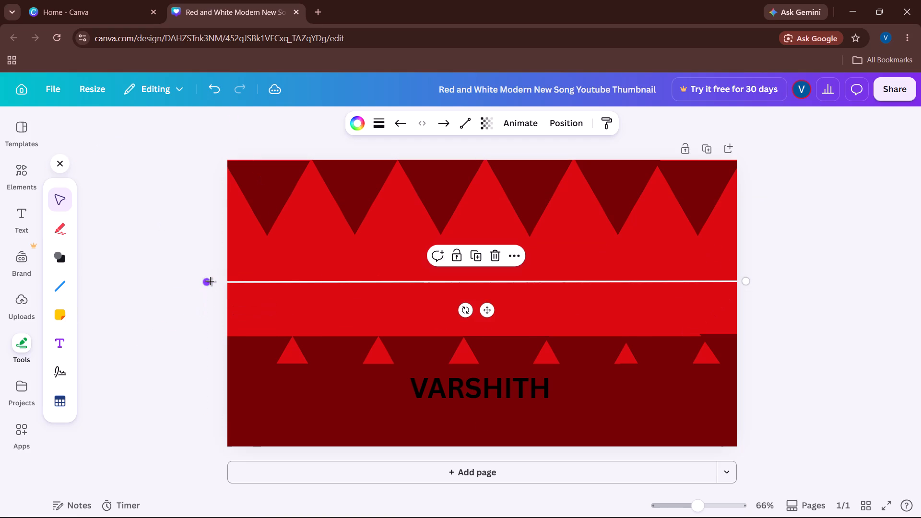
Set the middle line's stroke weight to 79.
{"action": "left_click", "coordinate": [378, 120]}
{"action": "left_click", "coordinate": [341, 229]}
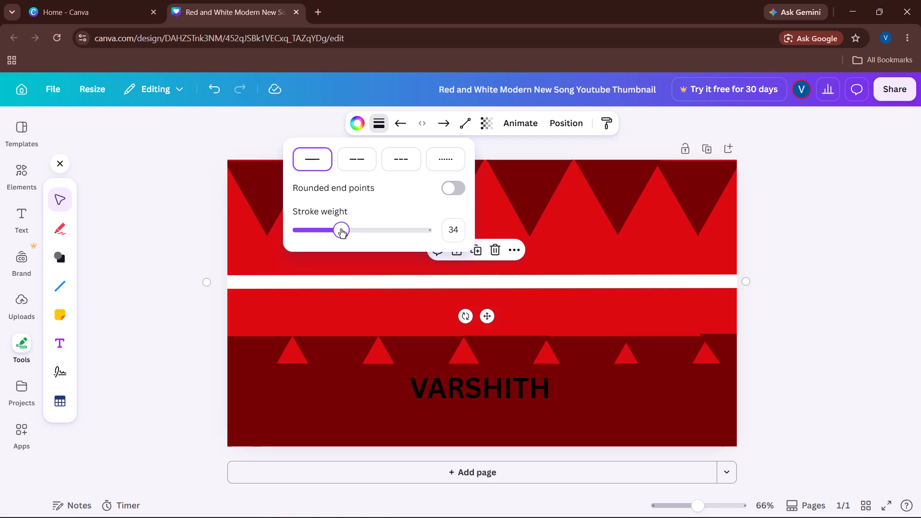
{"action": "left_click_drag", "start_coordinate": [350, 234], "coordinate": [397, 222]}
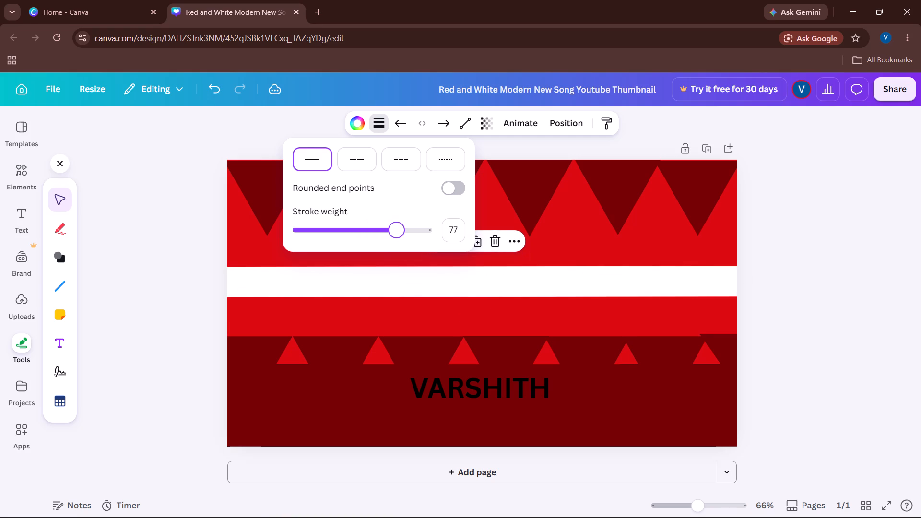
{"action": "left_click_drag", "start_coordinate": [397, 222], "coordinate": [400, 219]}
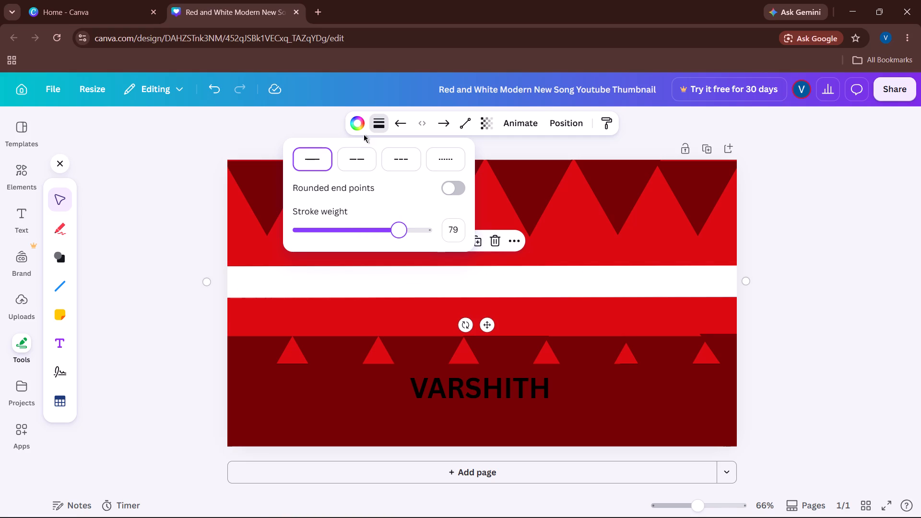
Recolour the thick middle line to the design's dark red #770205.
{"action": "left_click", "coordinate": [350, 127]}
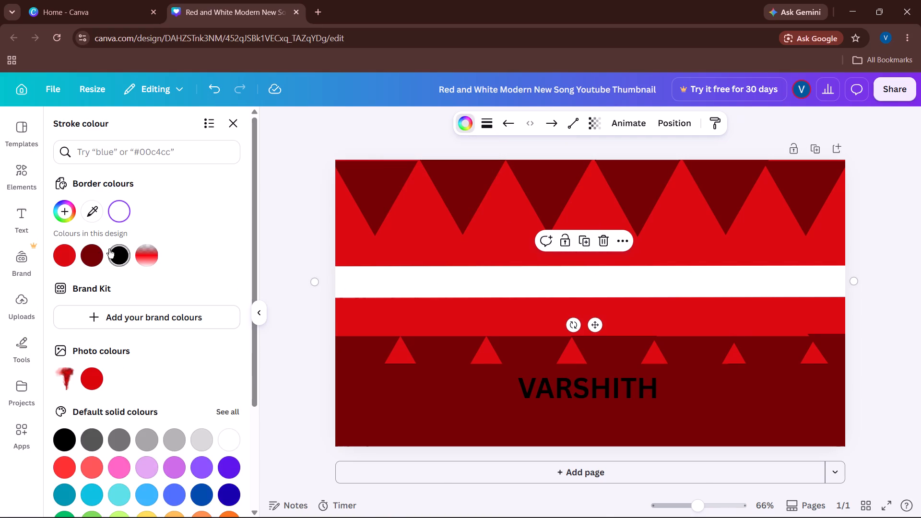
{"action": "left_click", "coordinate": [97, 251]}
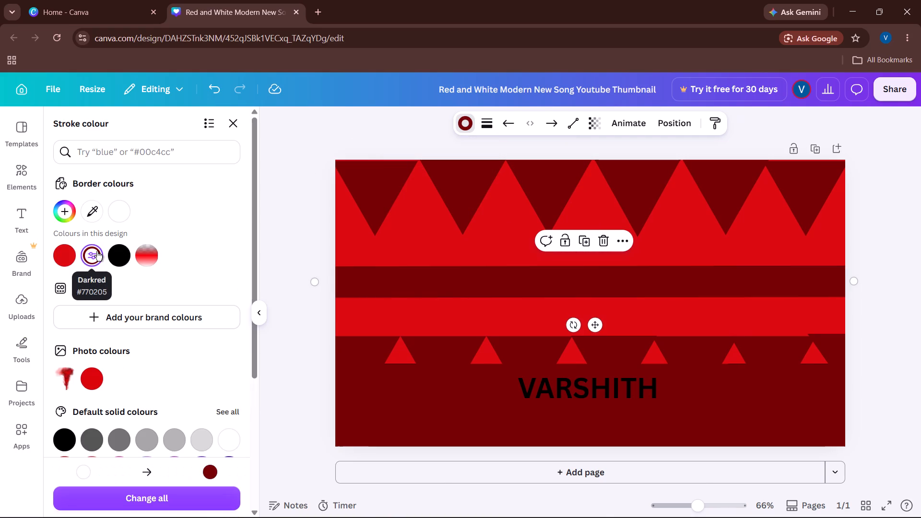
{"action": "left_click", "coordinate": [114, 210]}
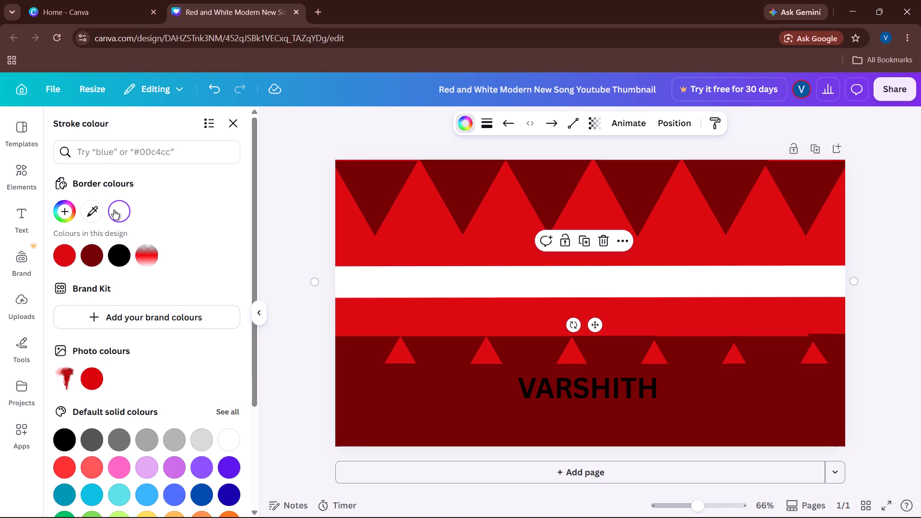
{"action": "left_click", "coordinate": [90, 253]}
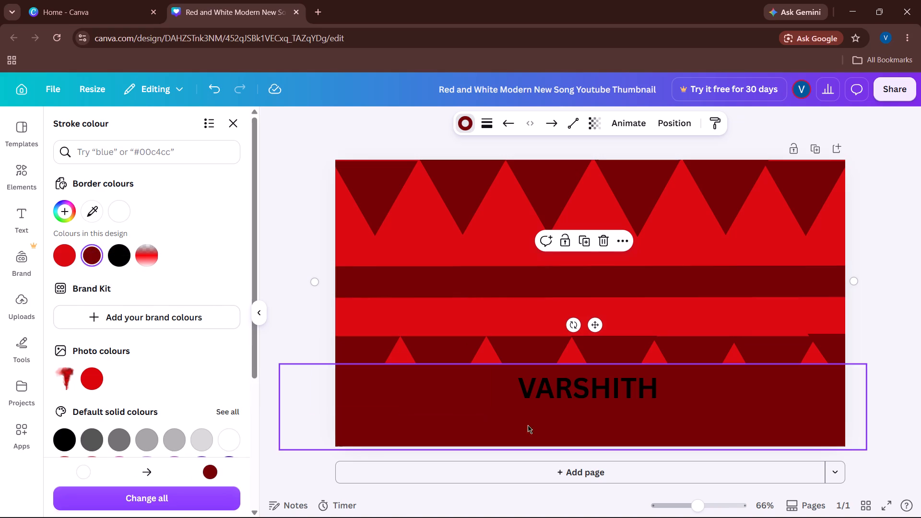
Move the VARSHITH heading from the bottom band up onto the dark red middle stripe and deselect it.
{"action": "left_click_drag", "start_coordinate": [570, 397], "coordinate": [543, 292]}
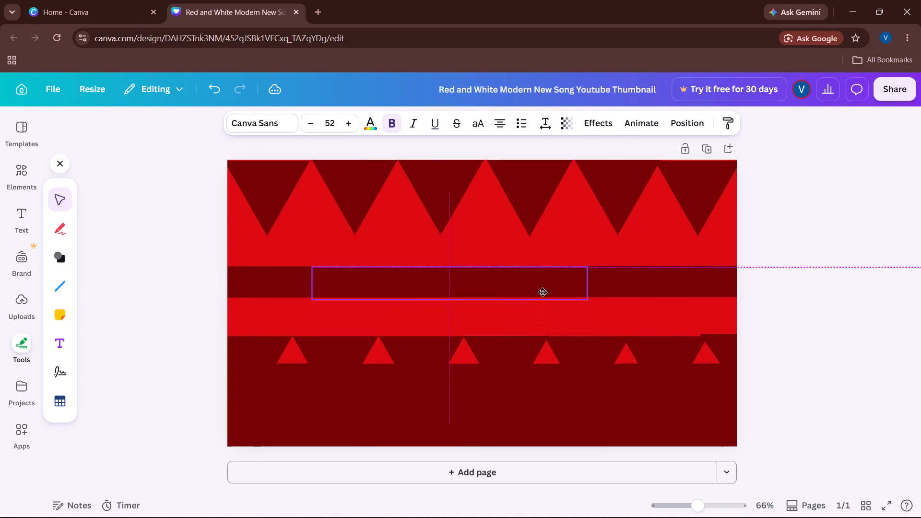
{"action": "left_click_drag", "start_coordinate": [543, 292], "coordinate": [547, 325]}
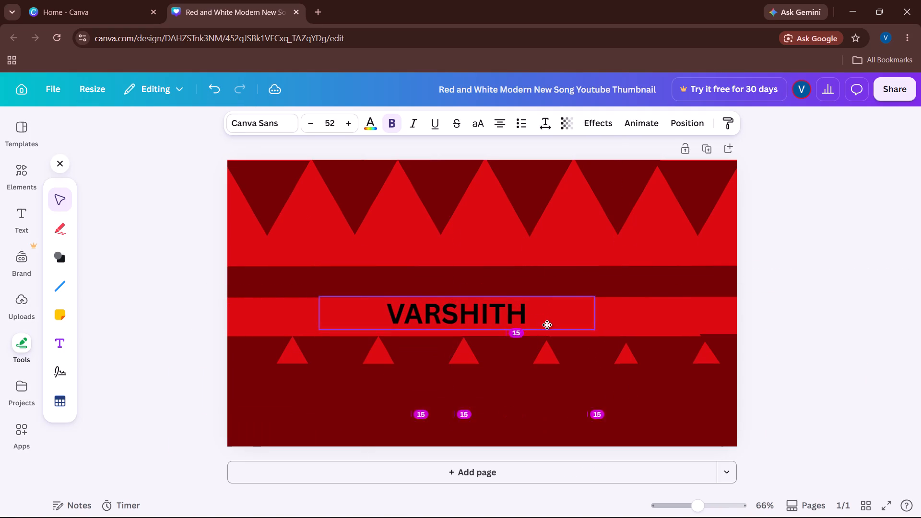
{"action": "left_click_drag", "start_coordinate": [547, 325], "coordinate": [549, 287]}
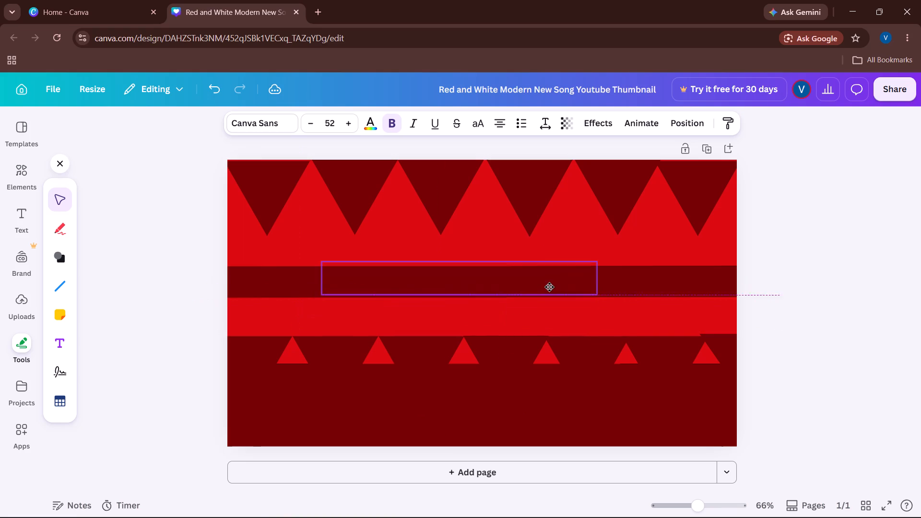
{"action": "left_click_drag", "start_coordinate": [549, 287], "coordinate": [549, 288]}
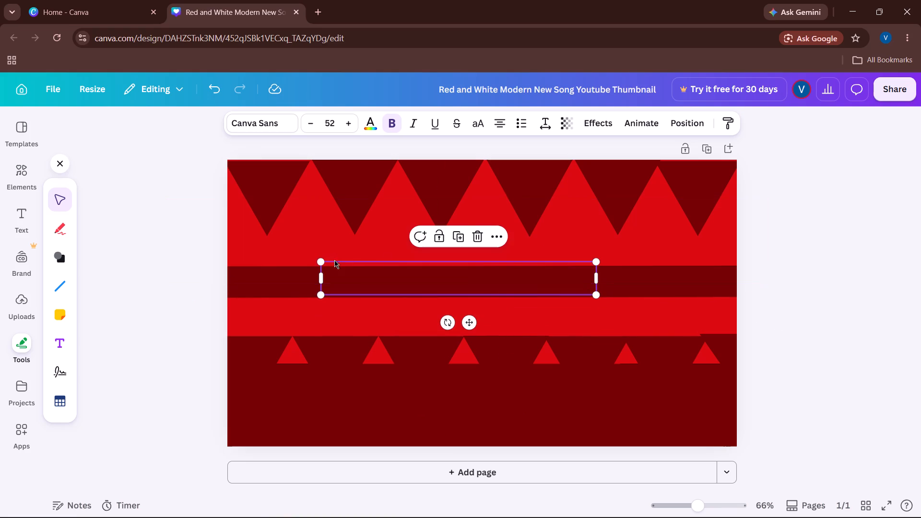
{"action": "left_click", "coordinate": [188, 243]}
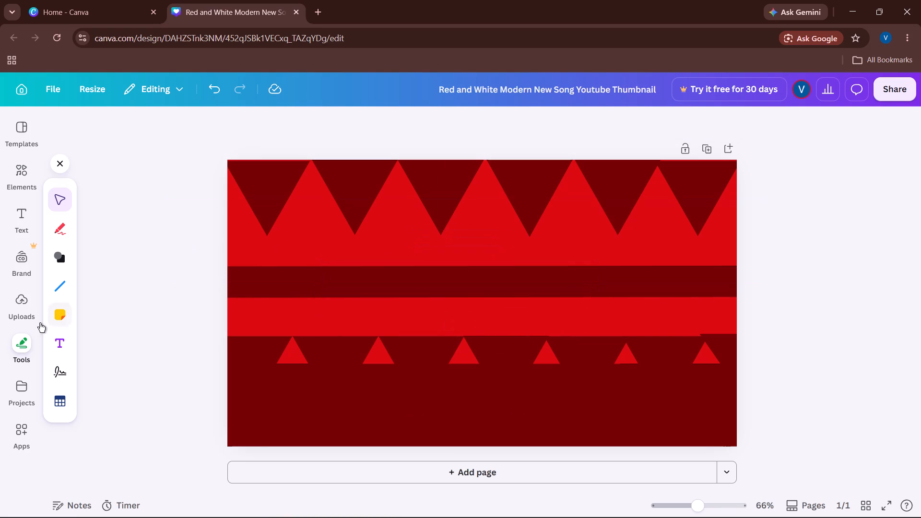
Add another heading to the page and replace its placeholder text with "VARSHITH".
{"action": "left_click", "coordinate": [29, 218]}
{"action": "left_click", "coordinate": [175, 315]}
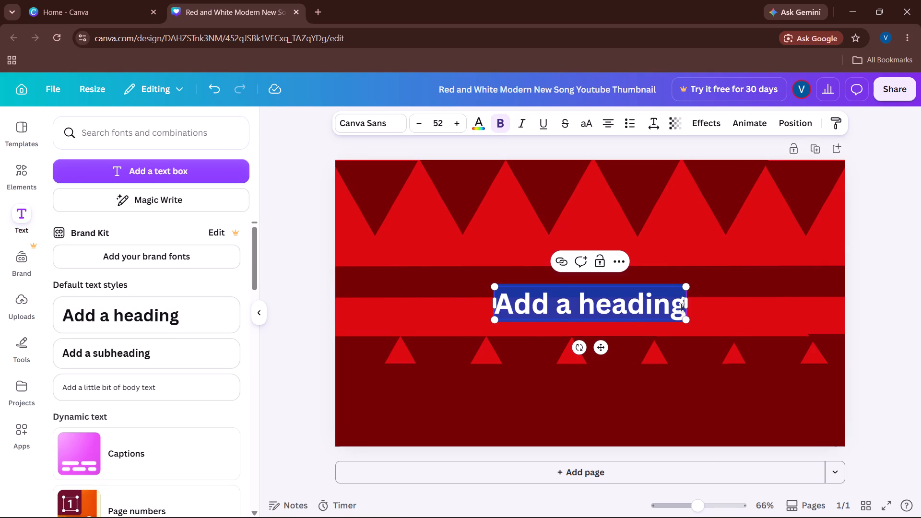
{"action": "left_click", "coordinate": [681, 307]}
{"action": "key", "text": "BackSpace"}
{"action": "key", "text": "BackSpace"}
{"action": "key", "text": "BackSpace"}
{"action": "key", "text": "BackSpace"}
{"action": "key", "text": "BackSpace"}
{"action": "key", "text": "BackSpace"}
{"action": "key", "text": "BackSpace"}
{"action": "key", "text": "BackSpace"}
{"action": "key", "text": "BackSpace"}
{"action": "key", "text": "BackSpace"}
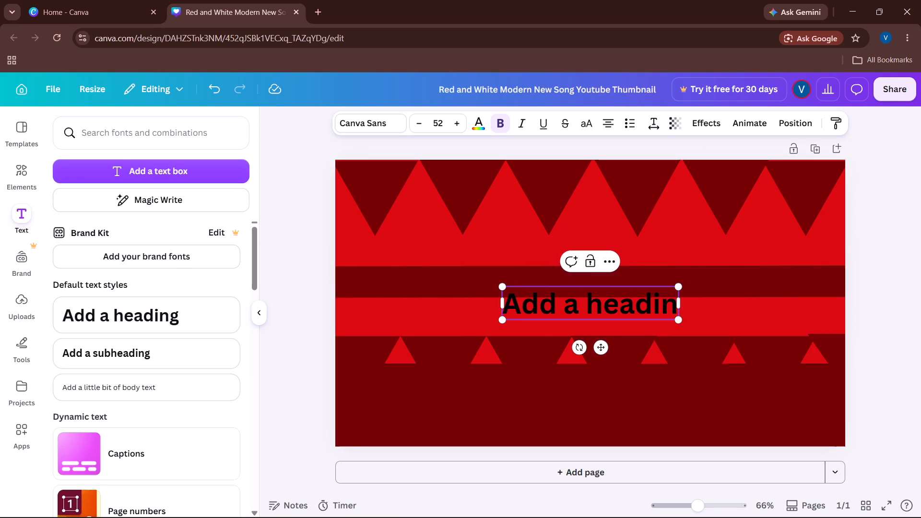
{"action": "key", "text": "BackSpace"}
{"action": "key", "text": "BackSpace"}
{"action": "key", "text": "BackSpace"}
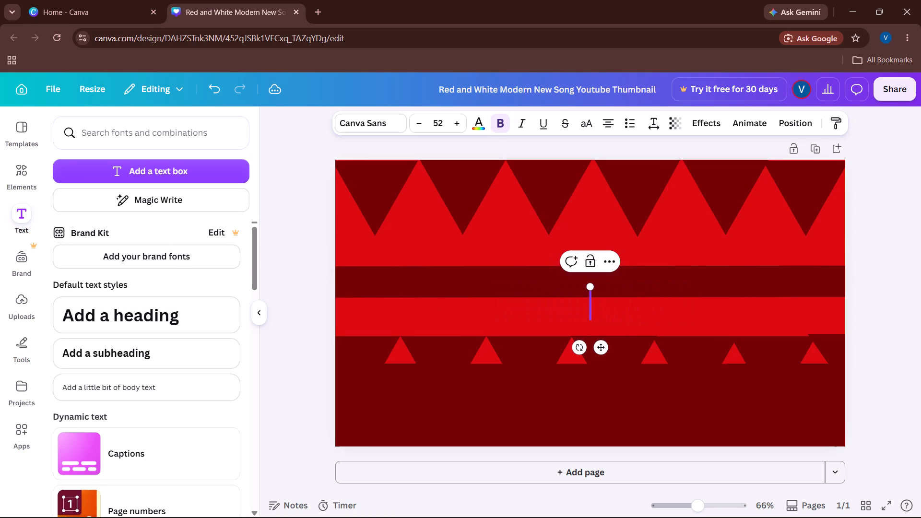
{"action": "type", "text": "VARSHI"}
{"action": "type", "text": "TH"}
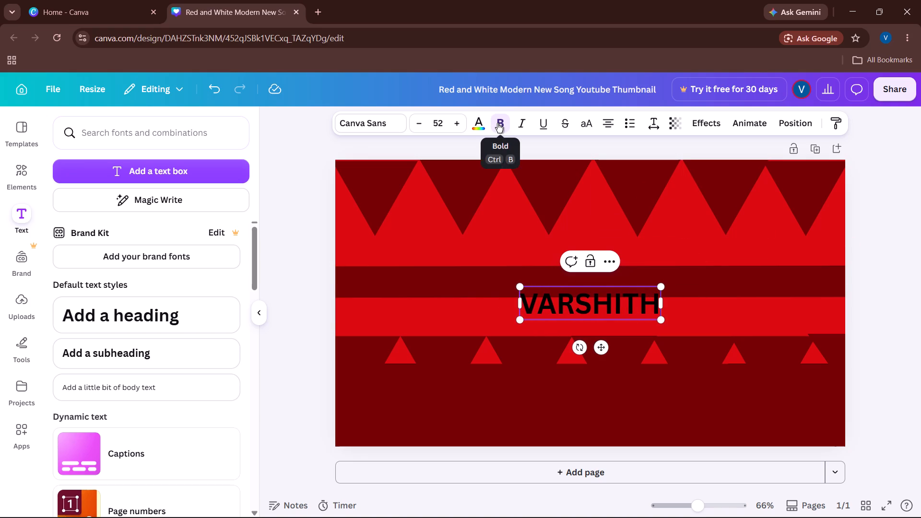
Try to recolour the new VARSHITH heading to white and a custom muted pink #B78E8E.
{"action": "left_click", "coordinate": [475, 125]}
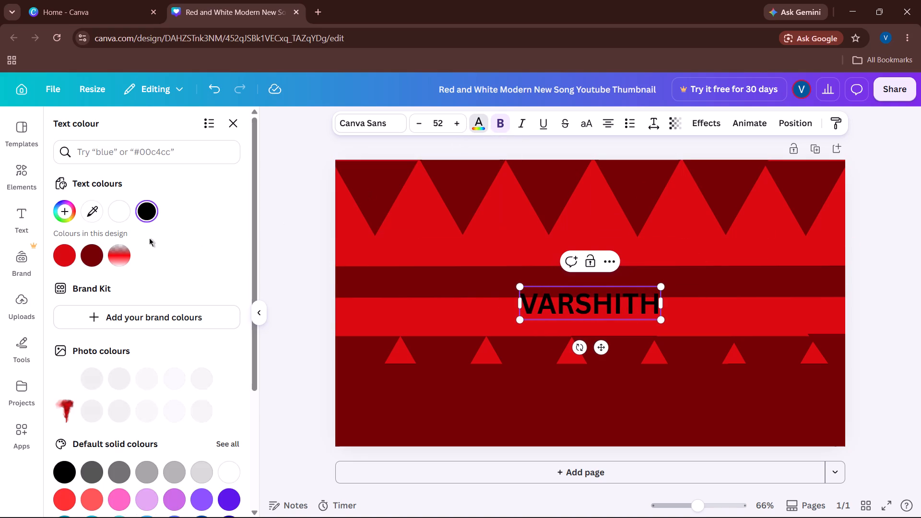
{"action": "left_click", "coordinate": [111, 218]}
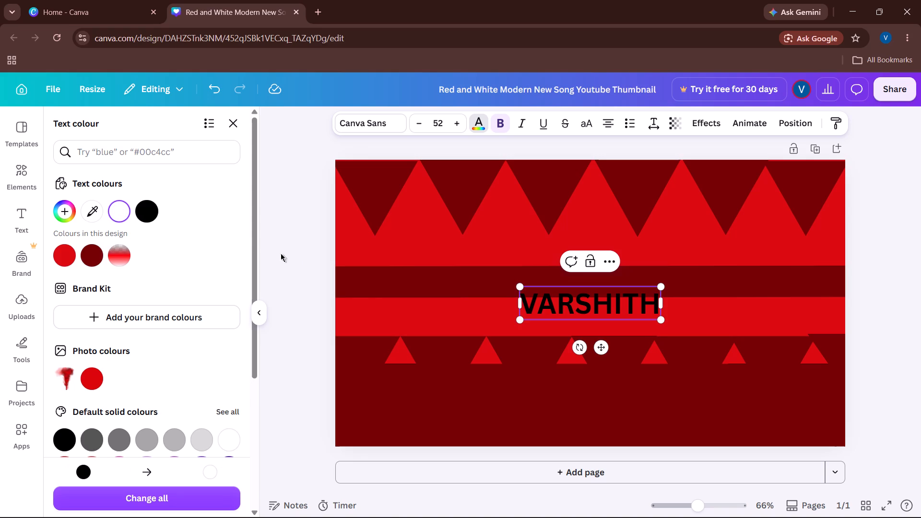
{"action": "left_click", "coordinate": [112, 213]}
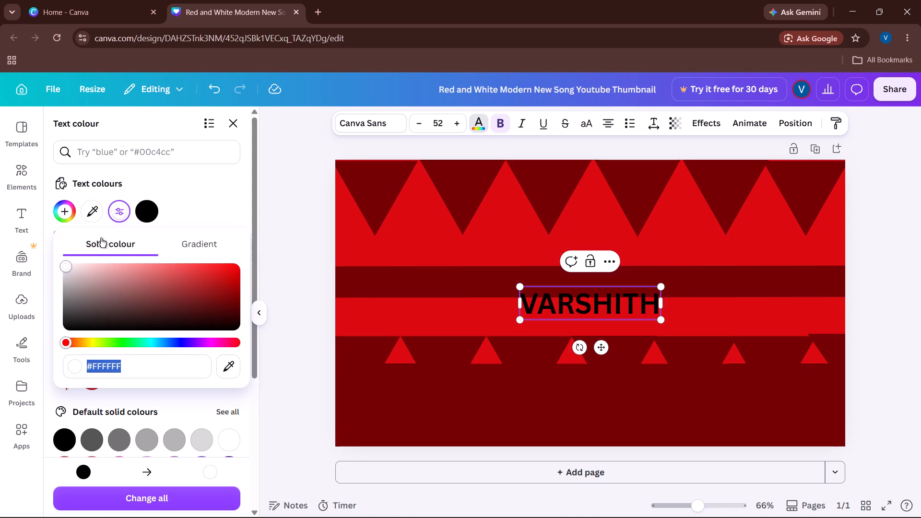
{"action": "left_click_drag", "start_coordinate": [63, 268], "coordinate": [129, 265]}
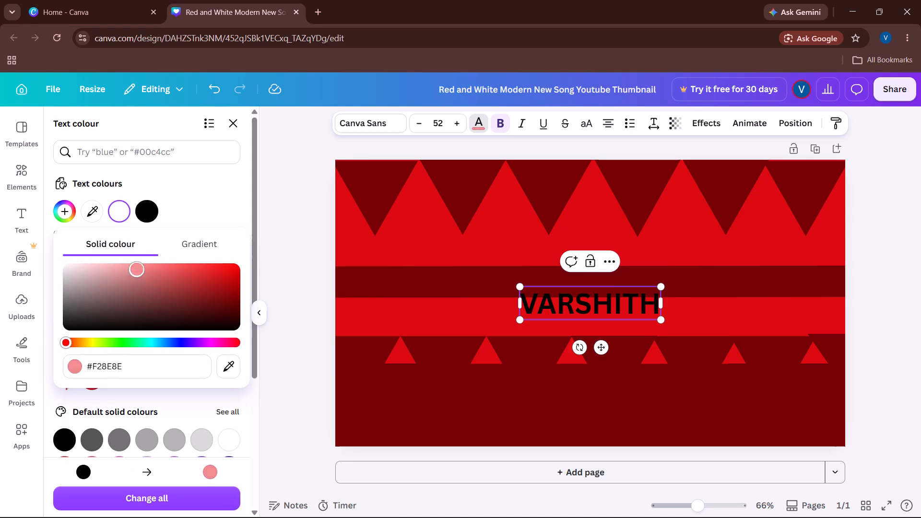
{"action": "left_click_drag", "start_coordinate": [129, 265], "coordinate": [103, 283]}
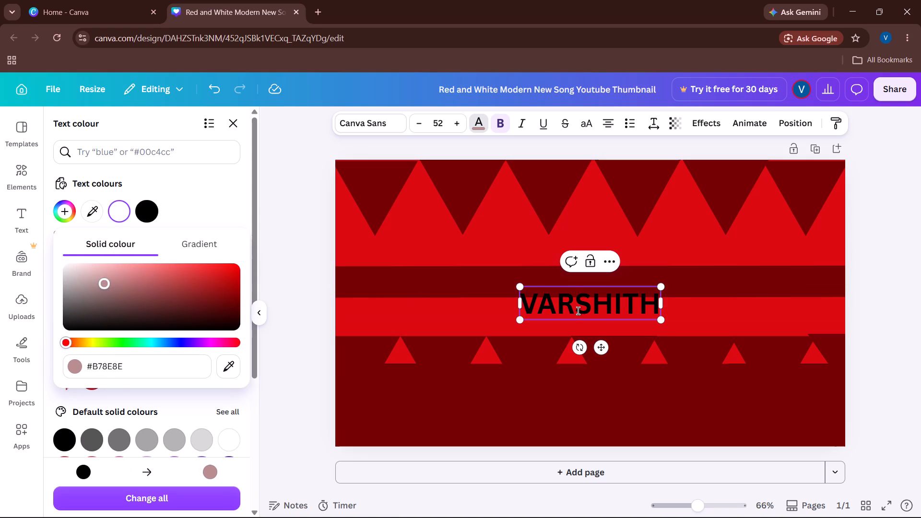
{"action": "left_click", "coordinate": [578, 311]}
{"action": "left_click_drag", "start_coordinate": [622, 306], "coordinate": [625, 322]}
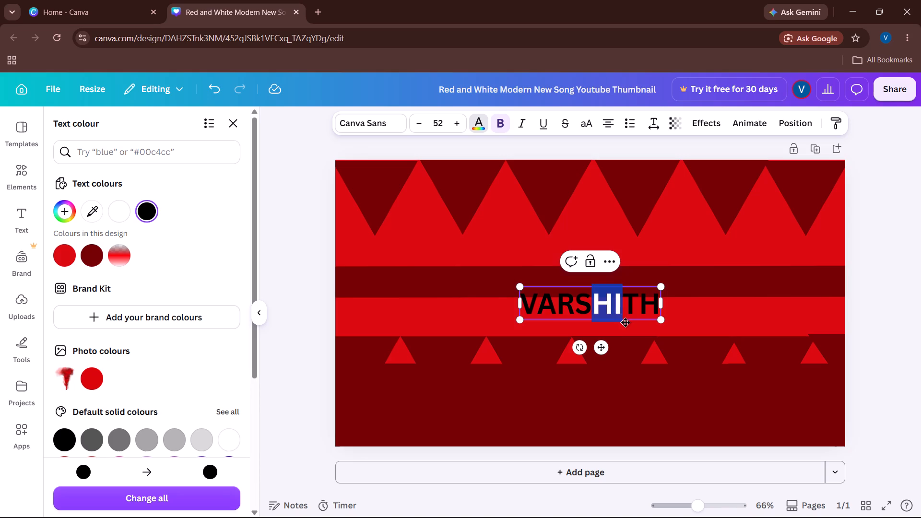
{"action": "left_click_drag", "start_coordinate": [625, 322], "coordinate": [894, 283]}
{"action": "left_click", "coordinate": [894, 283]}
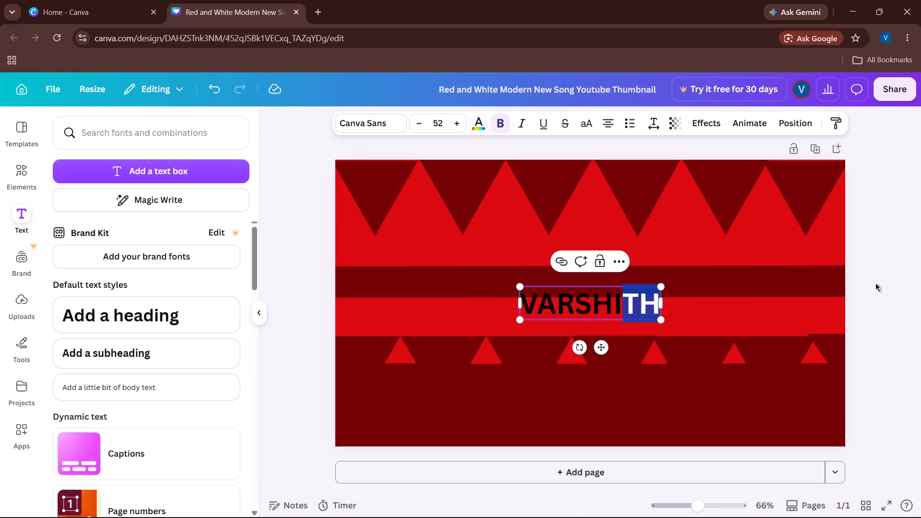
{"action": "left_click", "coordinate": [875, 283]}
Move the new VARSHITH heading up onto the dark red middle stripe, near the page's horizontal centre.
{"action": "left_click_drag", "start_coordinate": [617, 309], "coordinate": [618, 292]}
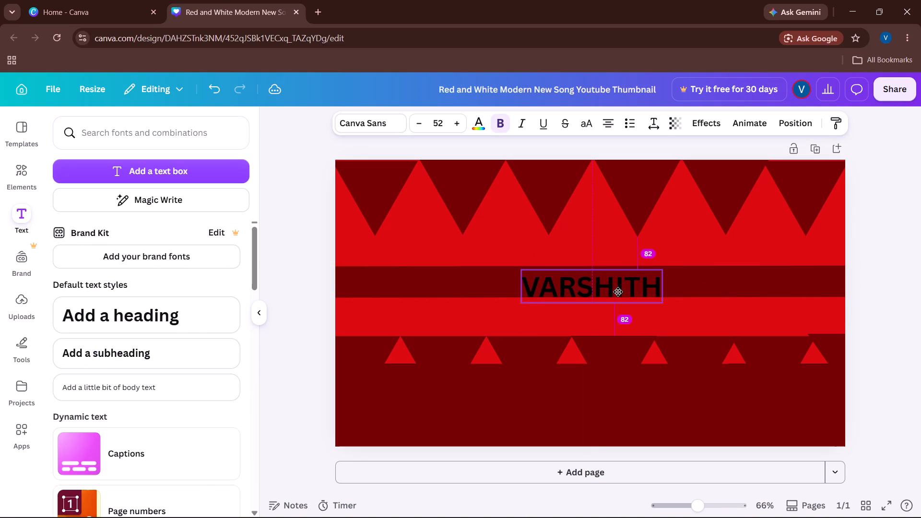
{"action": "left_click_drag", "start_coordinate": [618, 292], "coordinate": [618, 287]}
{"action": "left_click_drag", "start_coordinate": [661, 279], "coordinate": [652, 278]}
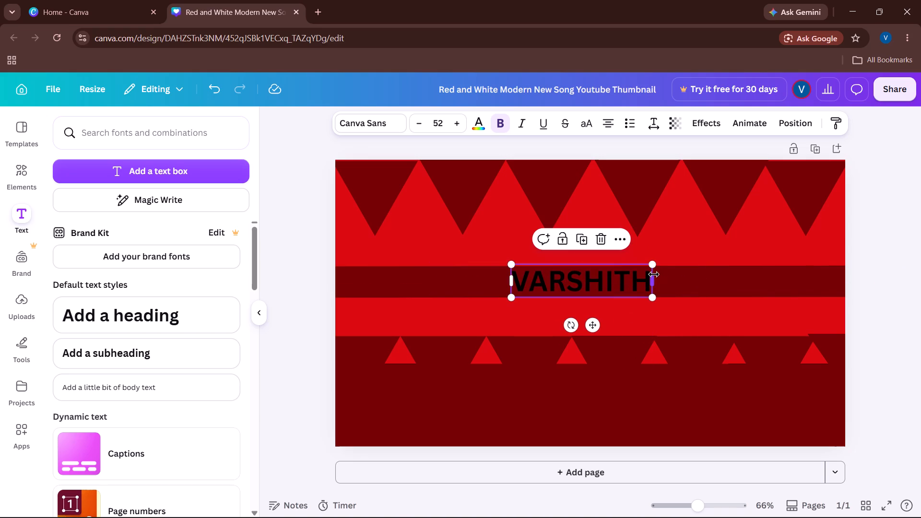
Widen the VARSHITH heading's text box rightward to the page's right edge.
{"action": "left_click_drag", "start_coordinate": [654, 274], "coordinate": [846, 265]}
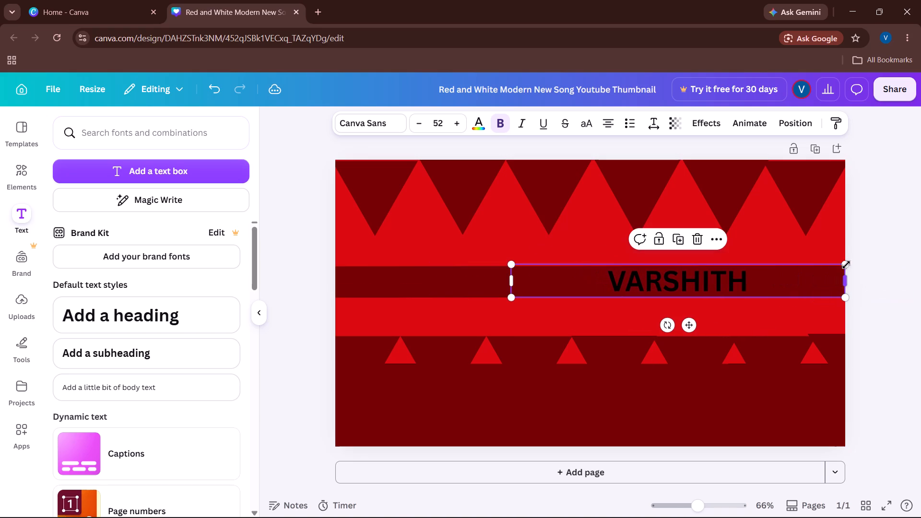
Move the VARSHITH heading back along the dark red middle stripe to near the page's horizontal centre.
{"action": "left_click_drag", "start_coordinate": [706, 284], "coordinate": [602, 293]}
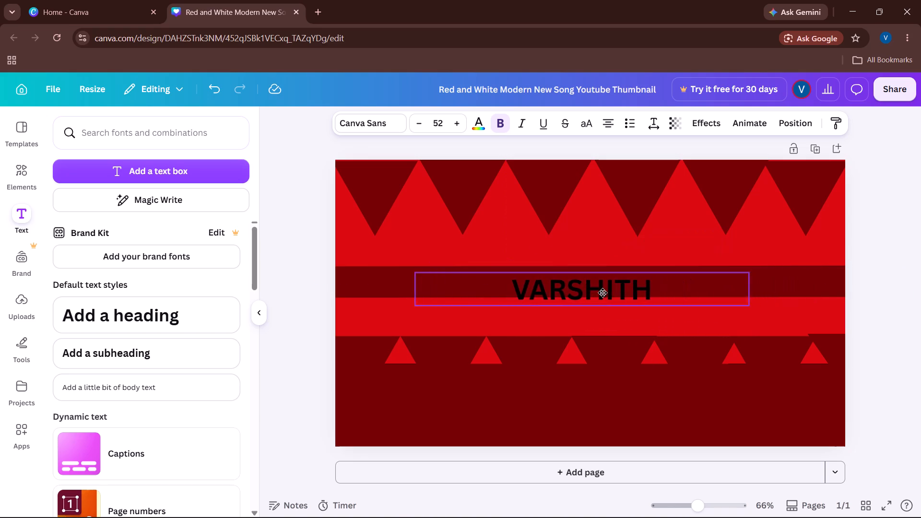
{"action": "left_click_drag", "start_coordinate": [602, 293], "coordinate": [601, 284]}
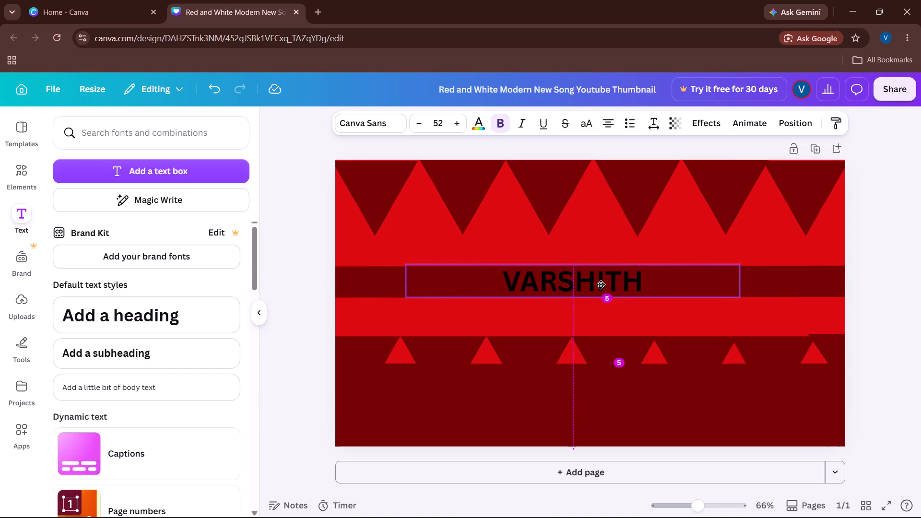
{"action": "left_click_drag", "start_coordinate": [601, 284], "coordinate": [610, 281]}
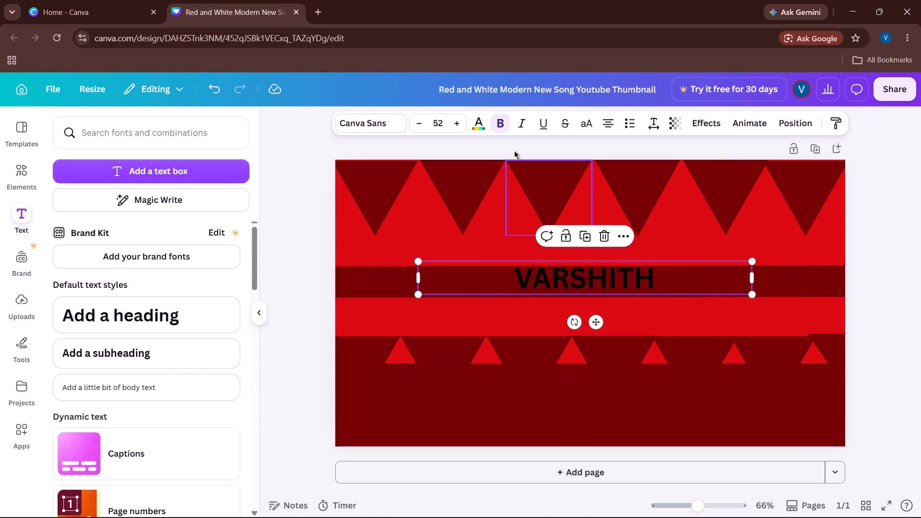
Try white on the VARSHITH heading, and settle on the design's 180° linear gradient of transparent #000000, #fd0008 and #ffffff.
{"action": "left_click", "coordinate": [483, 126]}
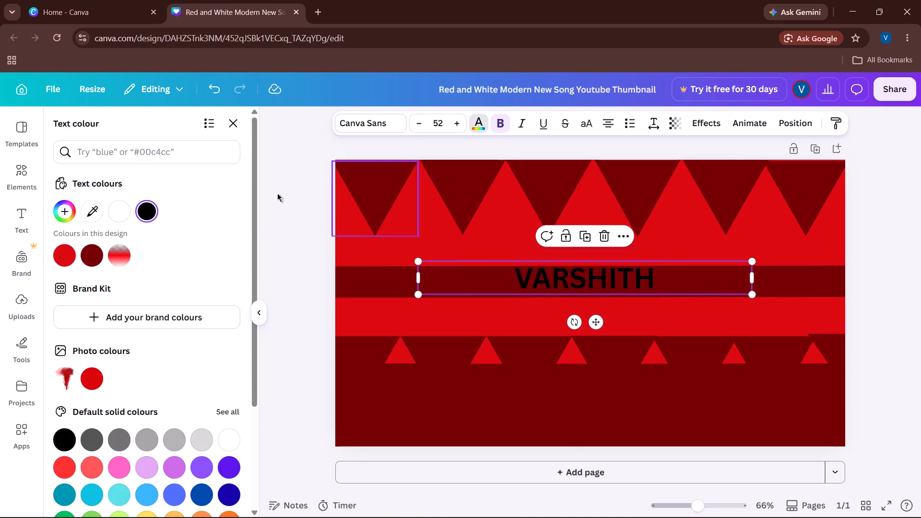
{"action": "left_click", "coordinate": [115, 215]}
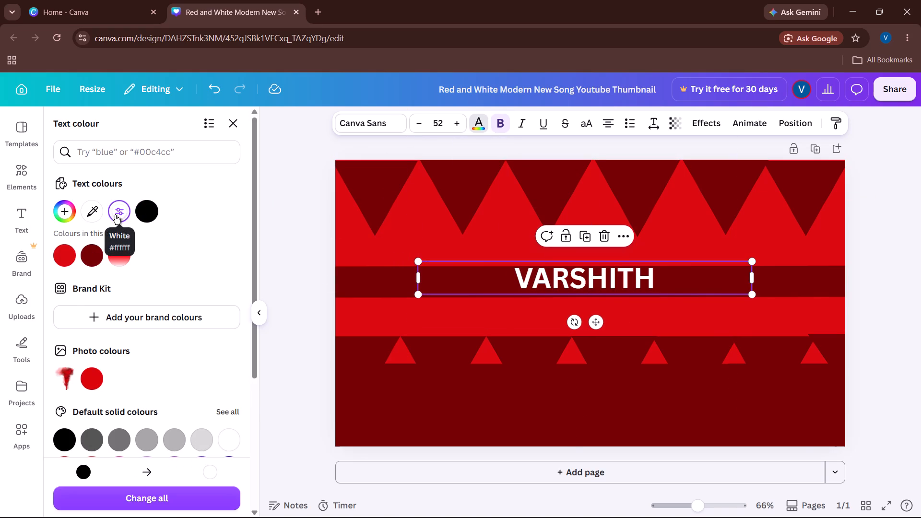
{"action": "left_click", "coordinate": [119, 261]}
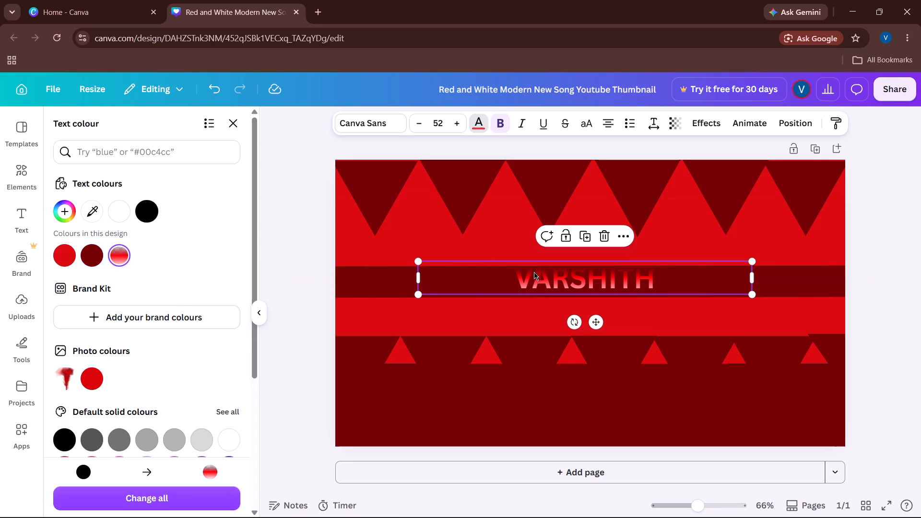
Nudge the VARSHITH heading slightly down to centre it horizontally on the page within the dark red stripe, and deselect it.
{"action": "left_click", "coordinate": [537, 273]}
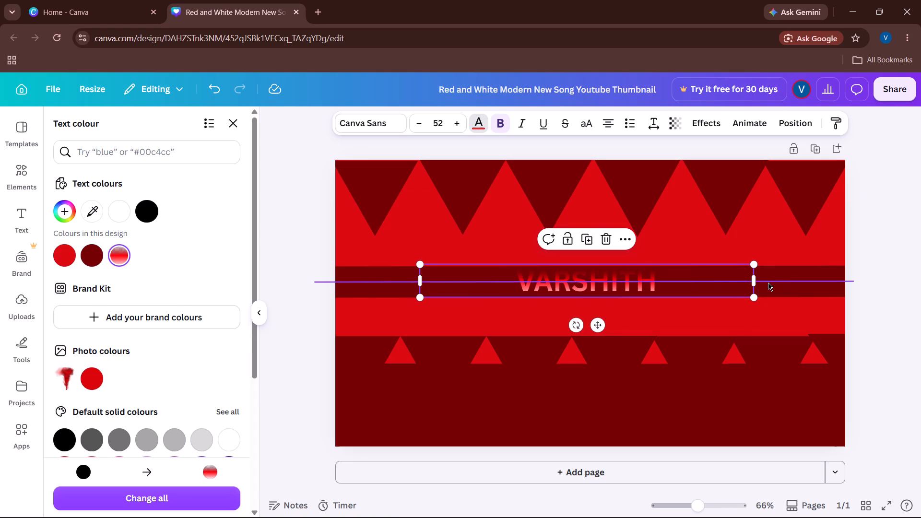
{"action": "left_click_drag", "start_coordinate": [753, 281], "coordinate": [763, 286]}
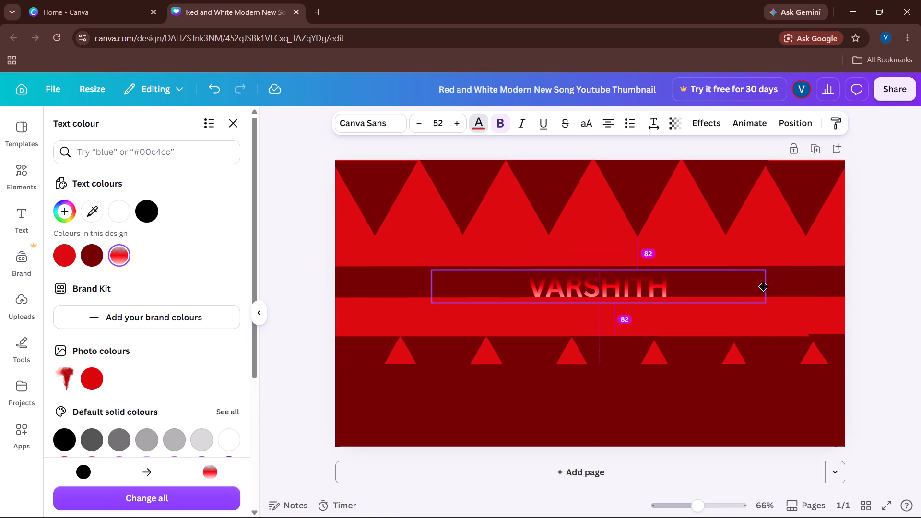
{"action": "left_click_drag", "start_coordinate": [763, 286], "coordinate": [755, 285]}
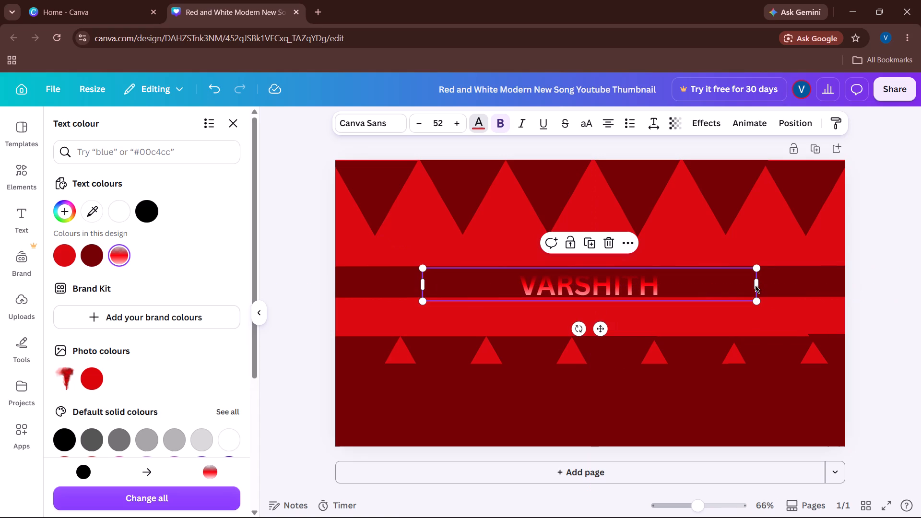
{"action": "left_click", "coordinate": [915, 280]}
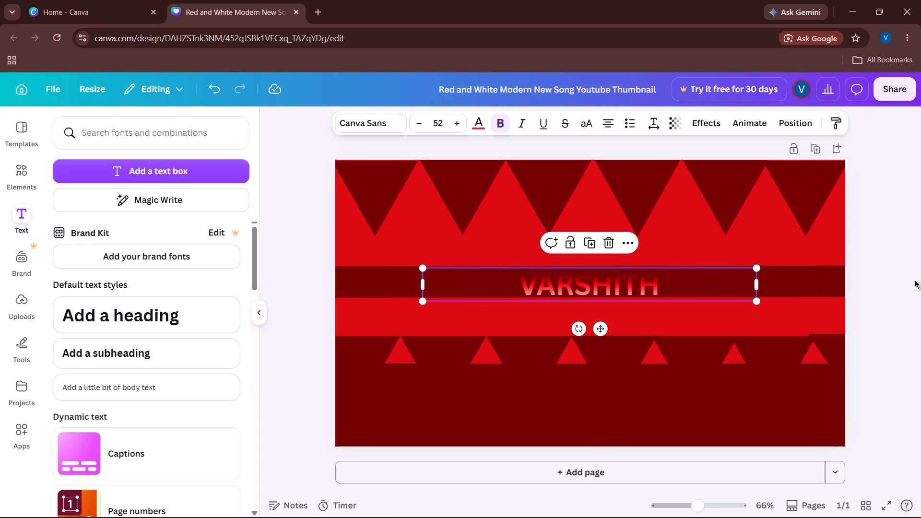
{"action": "left_click", "coordinate": [915, 280]}
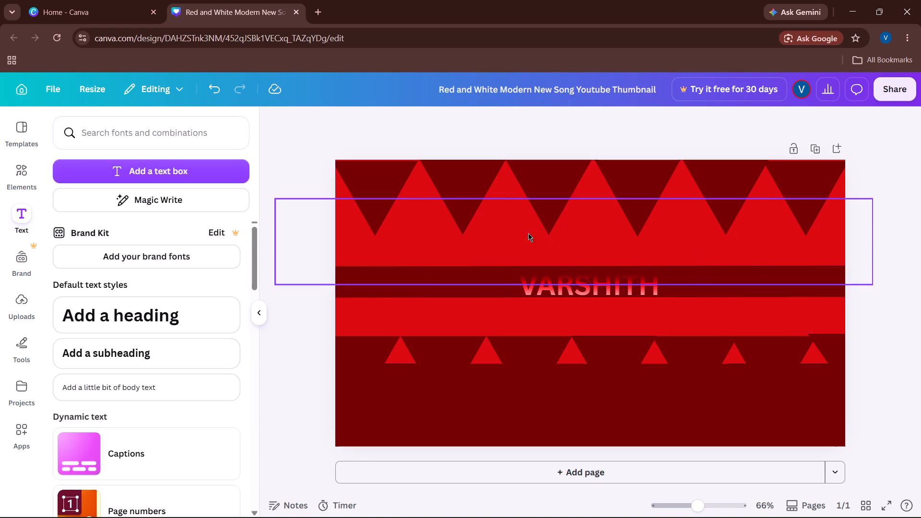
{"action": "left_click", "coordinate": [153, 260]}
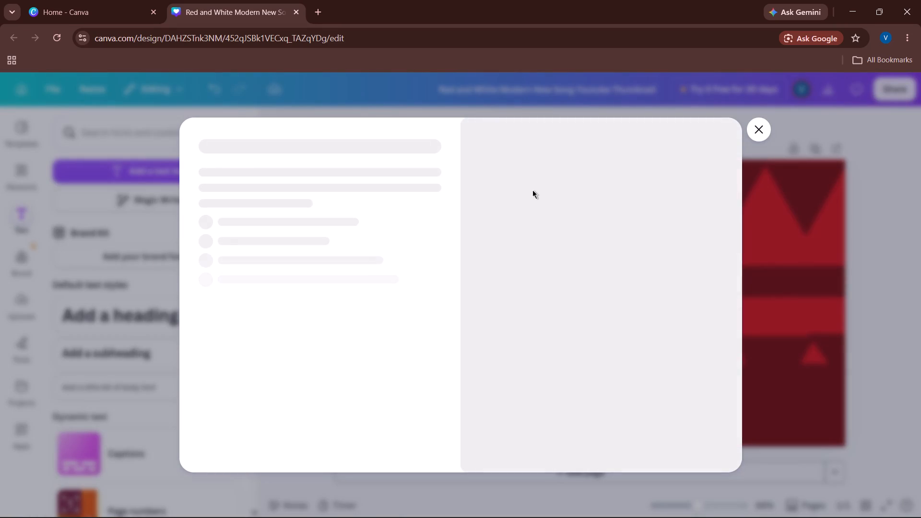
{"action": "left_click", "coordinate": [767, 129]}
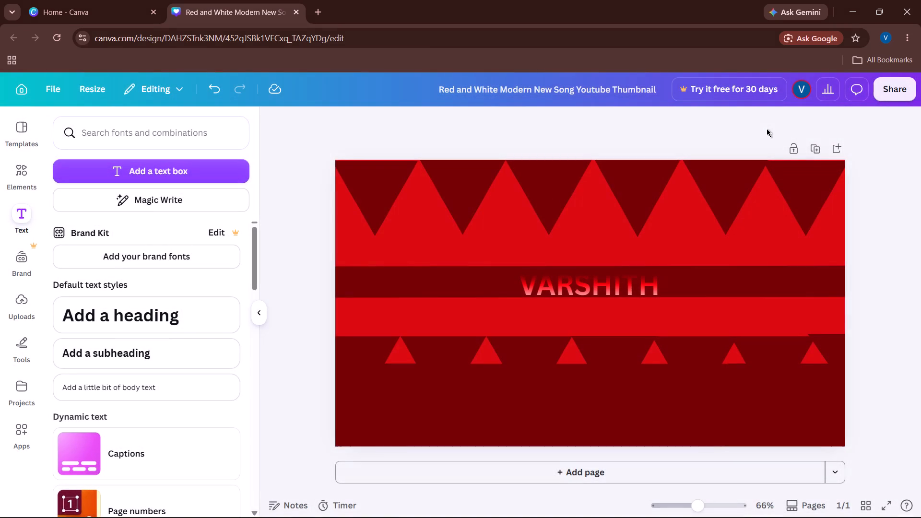
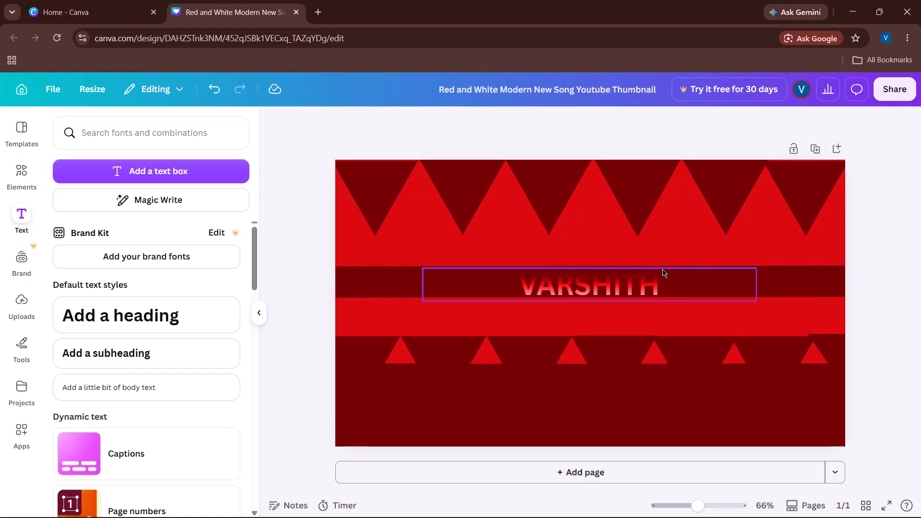
Nudge the VARSHITH heading slightly left and up so it sits vertically centred in the dark red middle stripe, and deselect it.
{"action": "left_click_drag", "start_coordinate": [646, 278], "coordinate": [632, 275]}
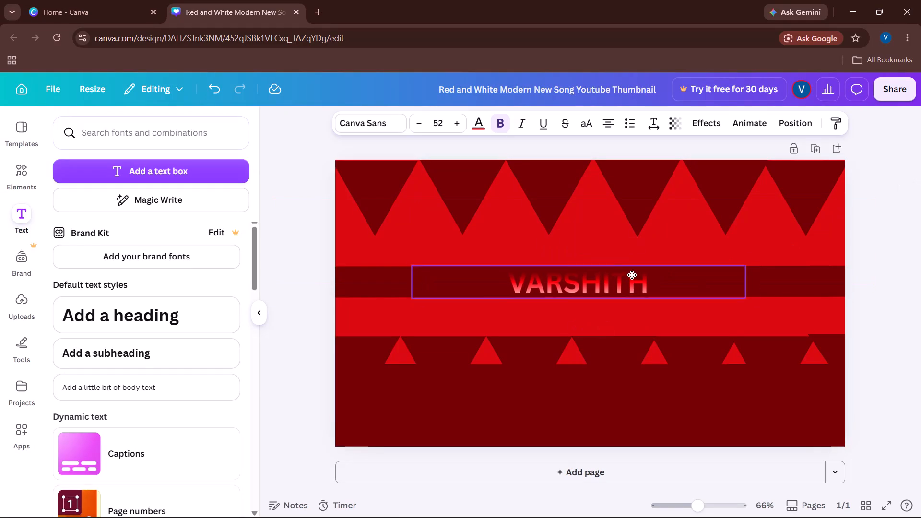
{"action": "left_click_drag", "start_coordinate": [632, 275], "coordinate": [638, 273]}
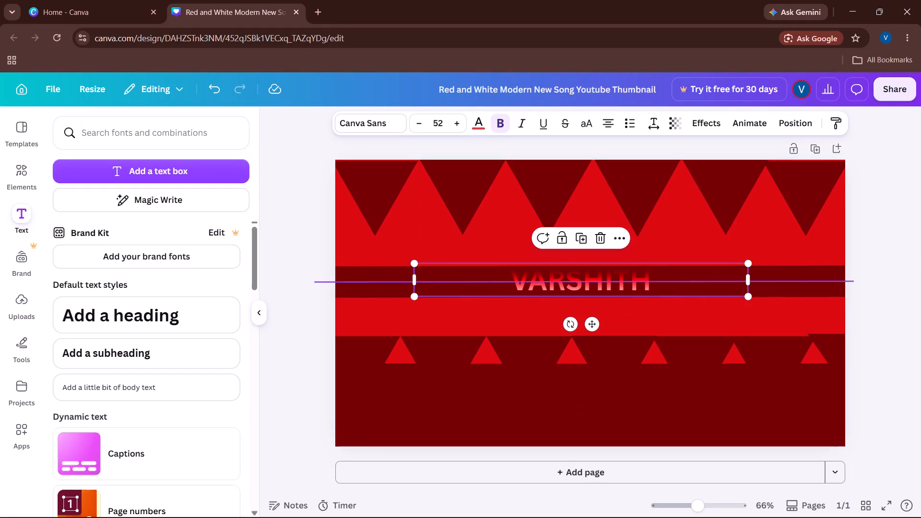
{"action": "left_click", "coordinate": [881, 259]}
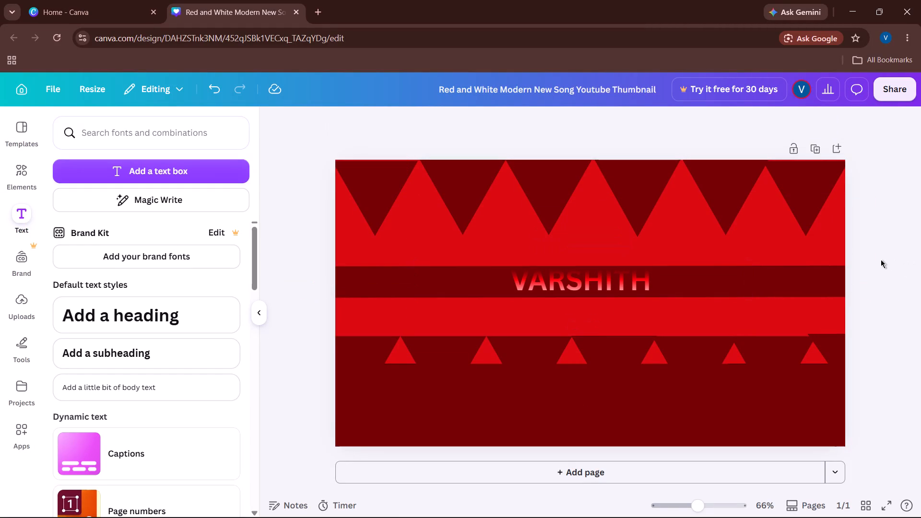
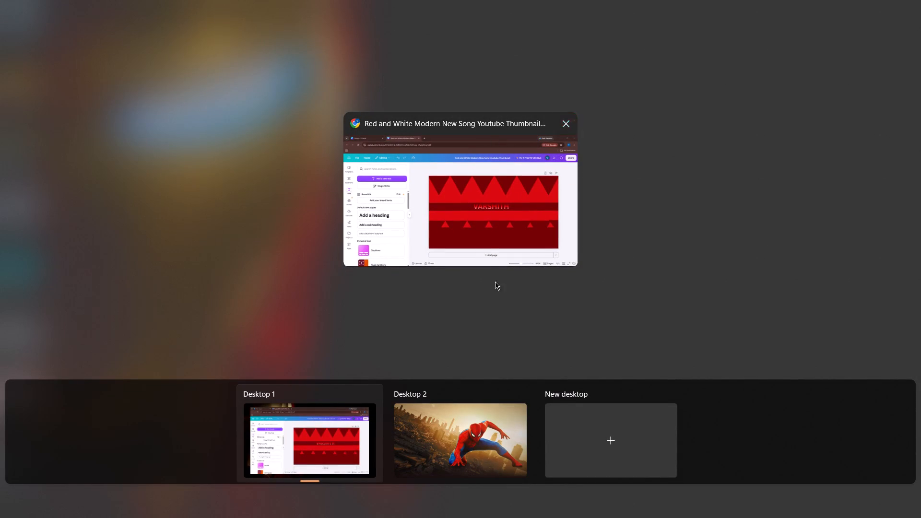
Return to the thumbnail design and move the wide red bars down behind the VARSHITH stripe to uncover the black-and-white band.
{"action": "left_click_drag", "start_coordinate": [479, 318], "coordinate": [488, 245]}
{"action": "left_click", "coordinate": [488, 245]}
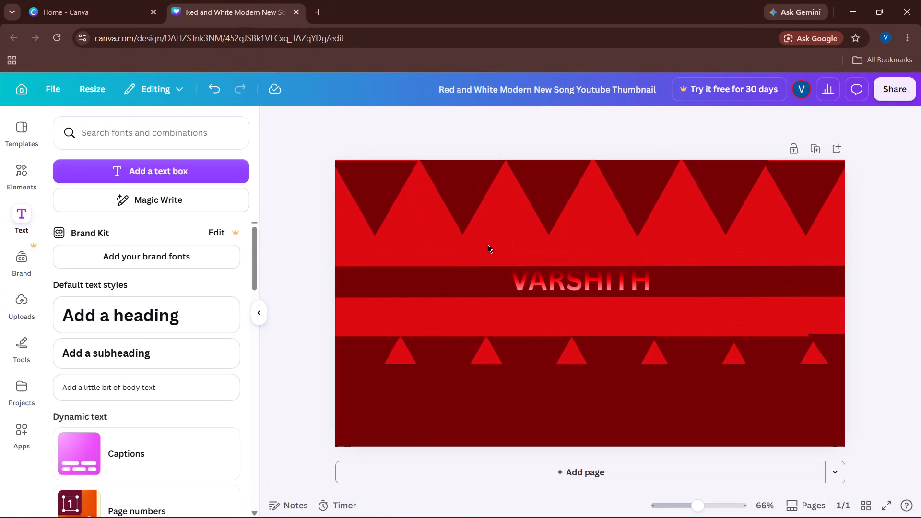
{"action": "left_click_drag", "start_coordinate": [488, 245], "coordinate": [613, 292]}
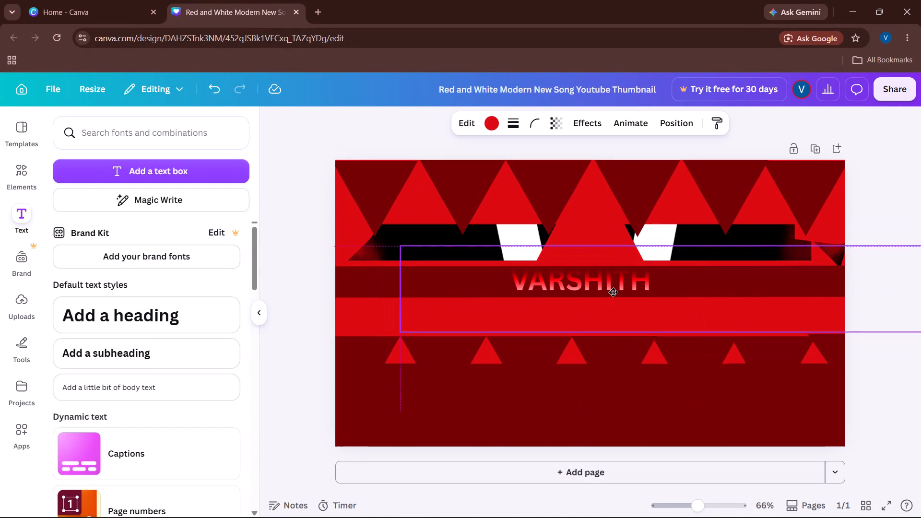
{"action": "left_click_drag", "start_coordinate": [613, 292], "coordinate": [660, 335]}
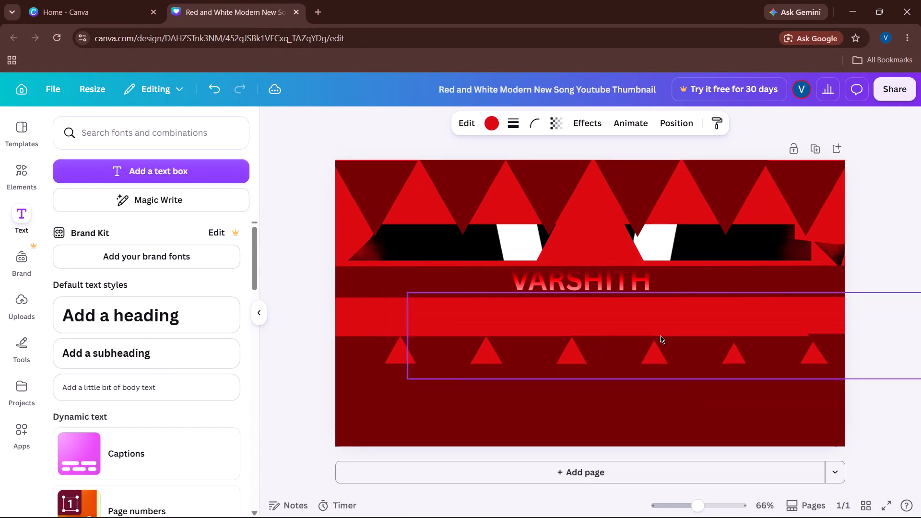
{"action": "left_click_drag", "start_coordinate": [660, 335], "coordinate": [528, 298]}
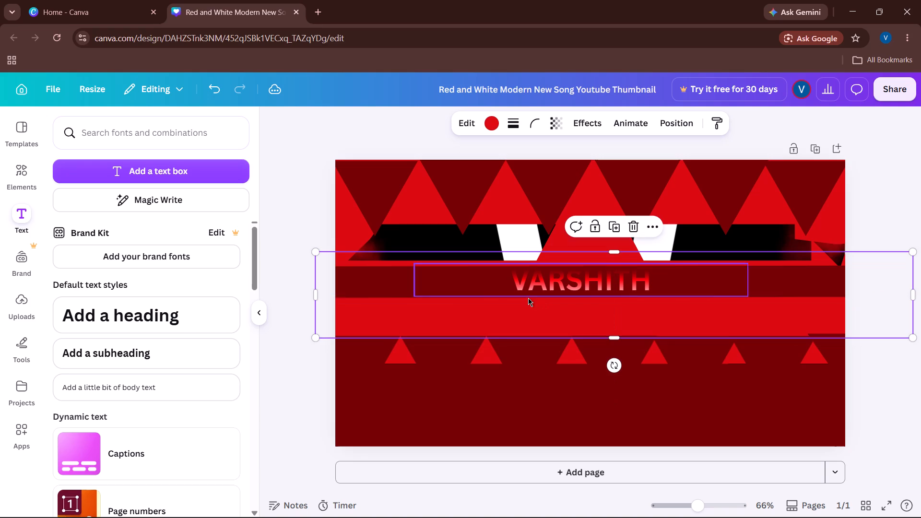
{"action": "left_click_drag", "start_coordinate": [530, 248], "coordinate": [512, 246]}
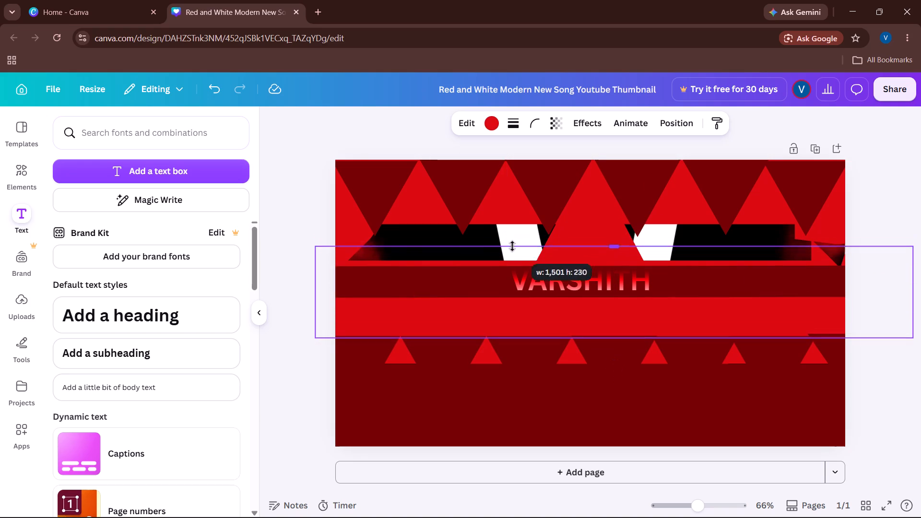
{"action": "left_click_drag", "start_coordinate": [512, 246], "coordinate": [521, 259]}
{"action": "left_click_drag", "start_coordinate": [522, 241], "coordinate": [527, 243]}
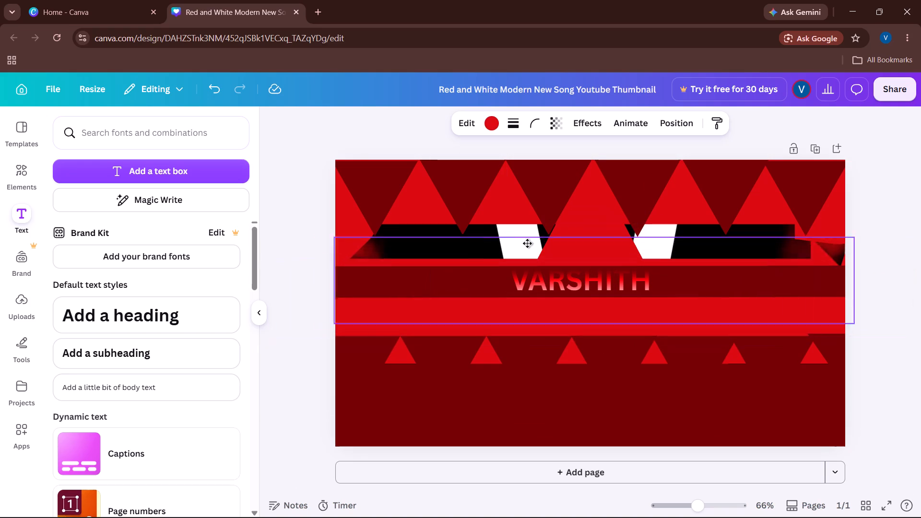
{"action": "left_click_drag", "start_coordinate": [527, 243], "coordinate": [519, 256]}
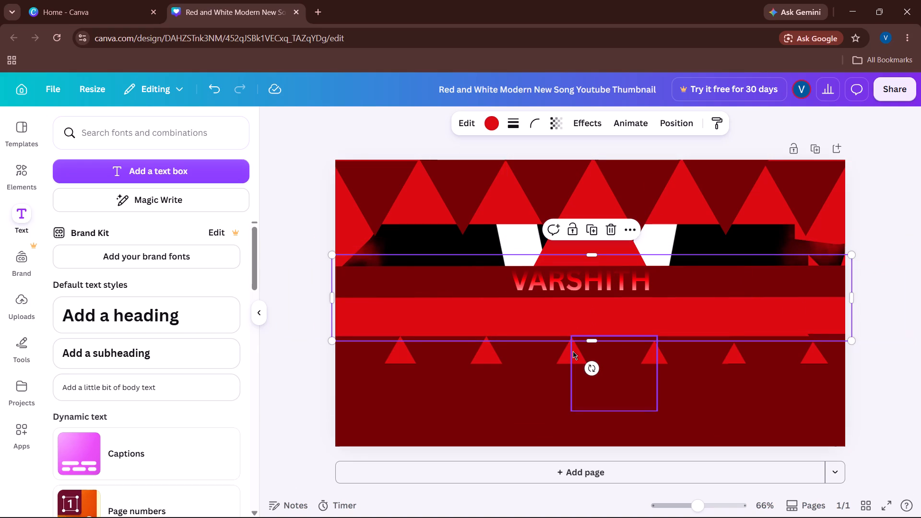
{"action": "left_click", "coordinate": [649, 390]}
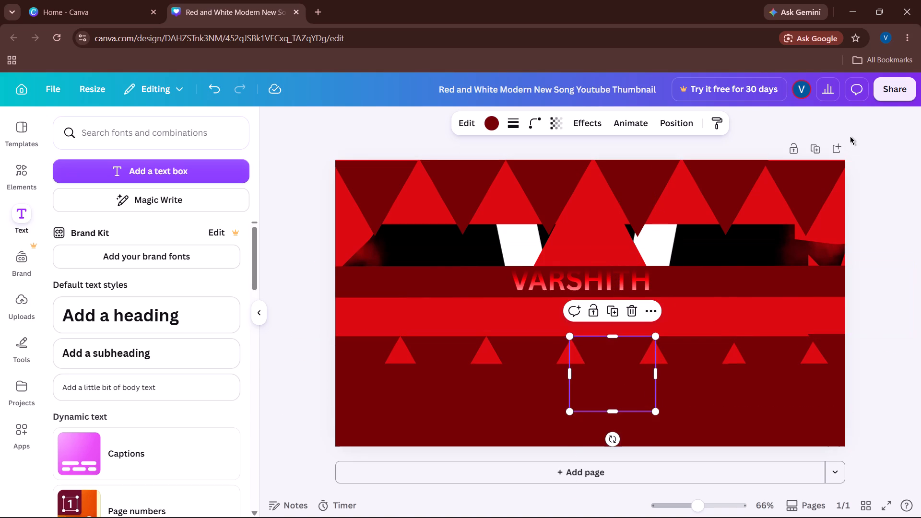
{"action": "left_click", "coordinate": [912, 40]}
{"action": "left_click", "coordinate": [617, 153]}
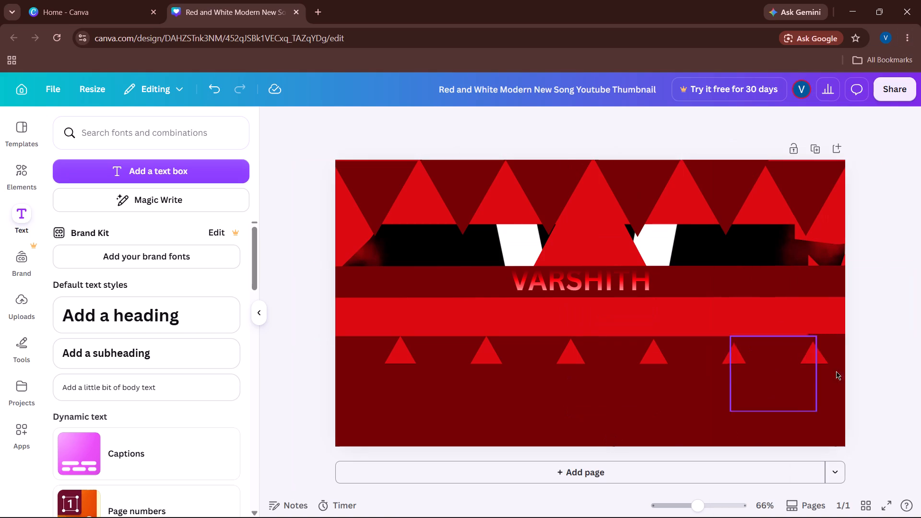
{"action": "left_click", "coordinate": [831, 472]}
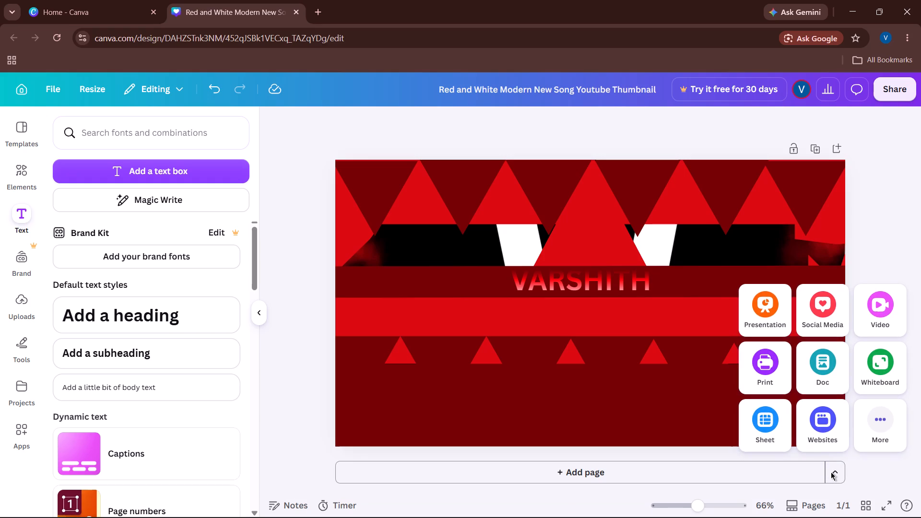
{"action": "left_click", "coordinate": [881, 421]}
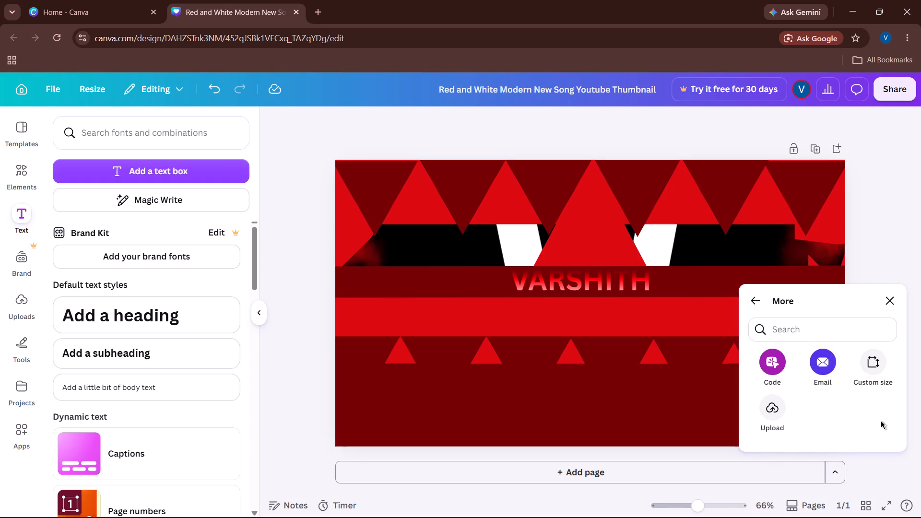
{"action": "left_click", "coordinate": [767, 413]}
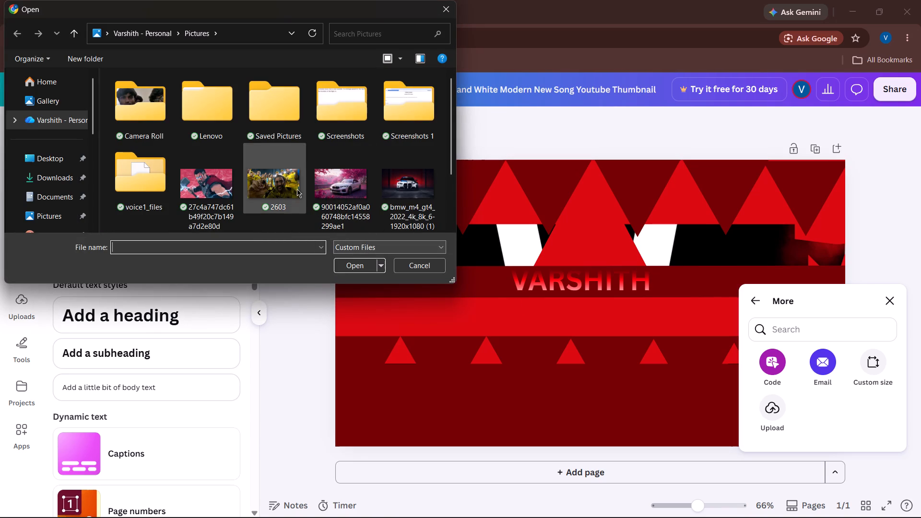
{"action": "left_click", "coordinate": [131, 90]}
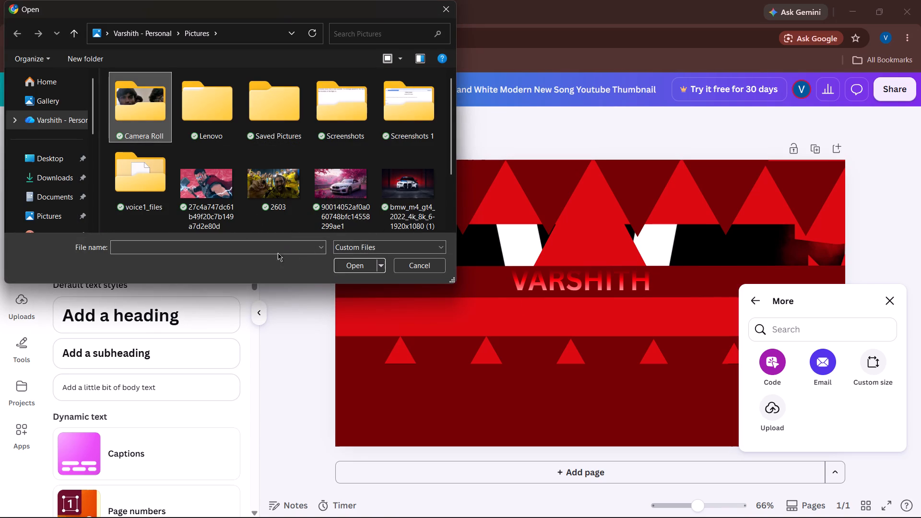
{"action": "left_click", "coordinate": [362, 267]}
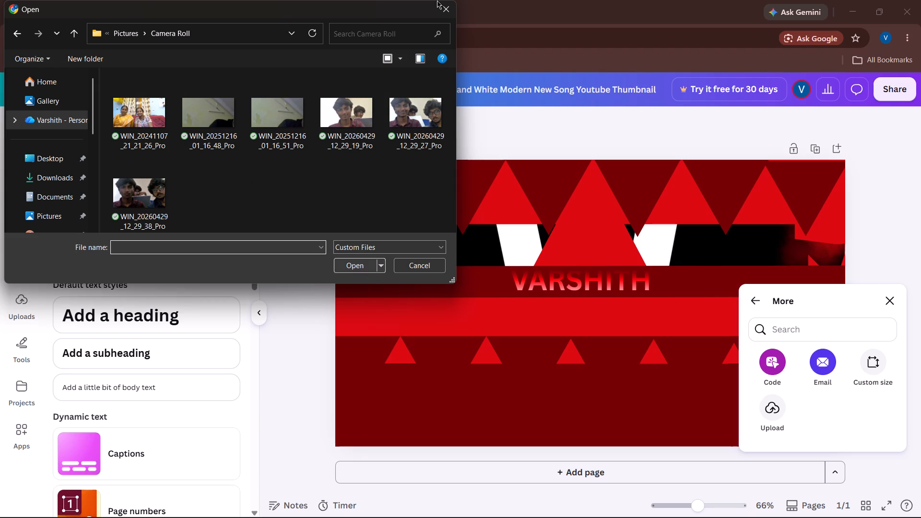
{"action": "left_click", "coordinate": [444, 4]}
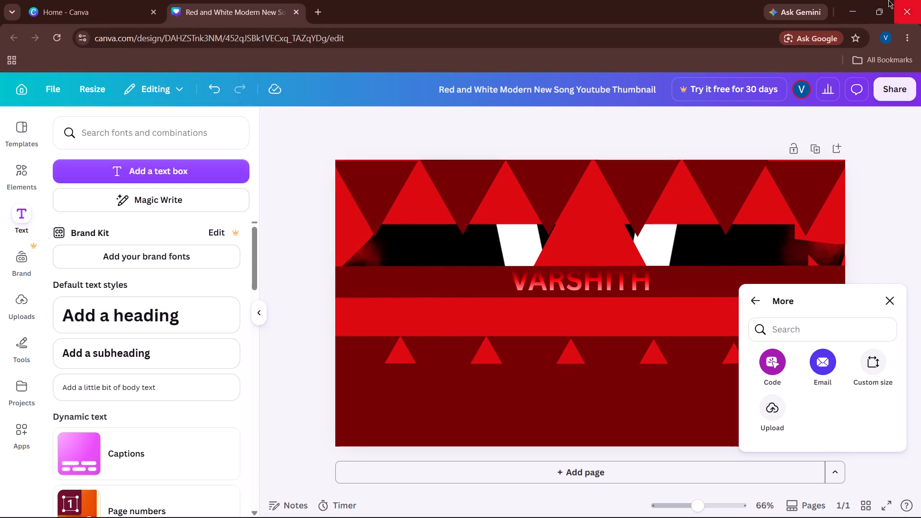
Close the browser window containing the thumbnail design.
{"action": "left_click", "coordinate": [920, 15]}
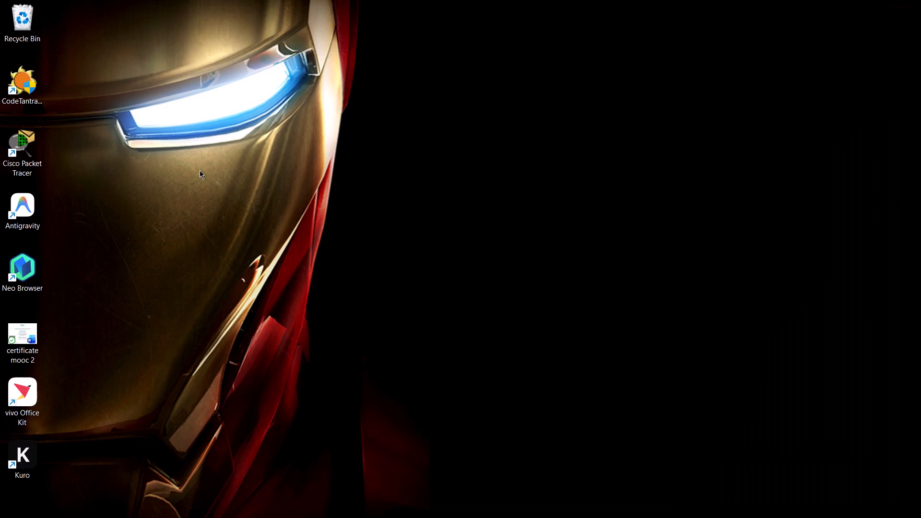
Launch Kuro from the desktop.
{"action": "double_click", "coordinate": [22, 463]}
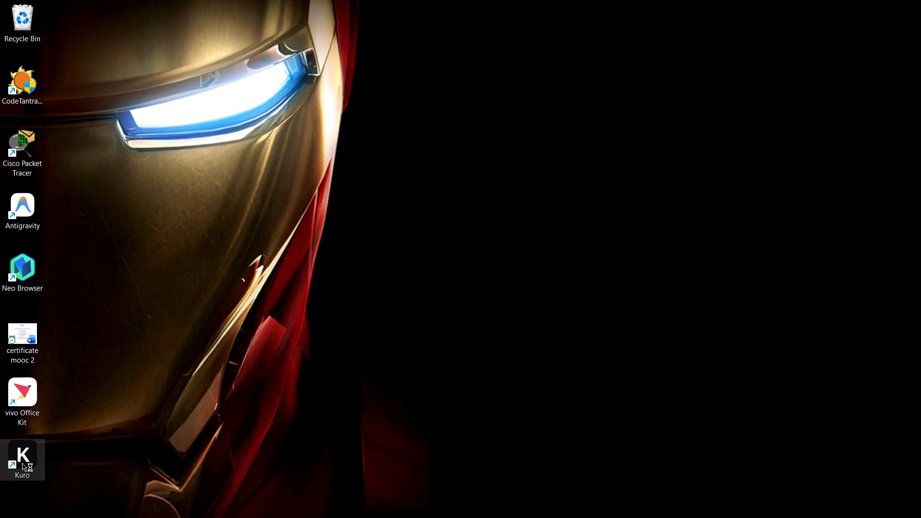